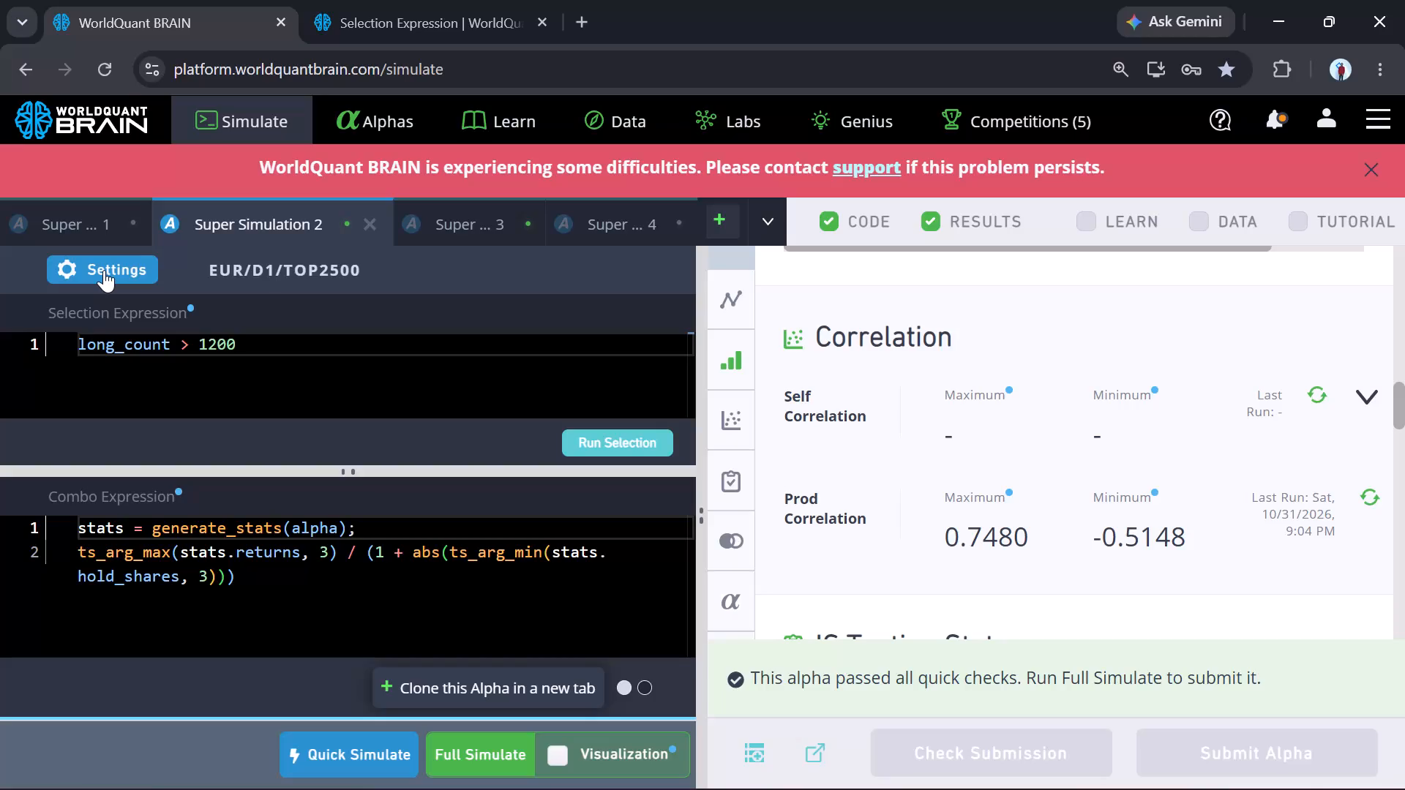
Set the decay of Super Simulation 2 to 25 in its combo settings and apply the change.
{"action": "left_click", "coordinate": [104, 270]}
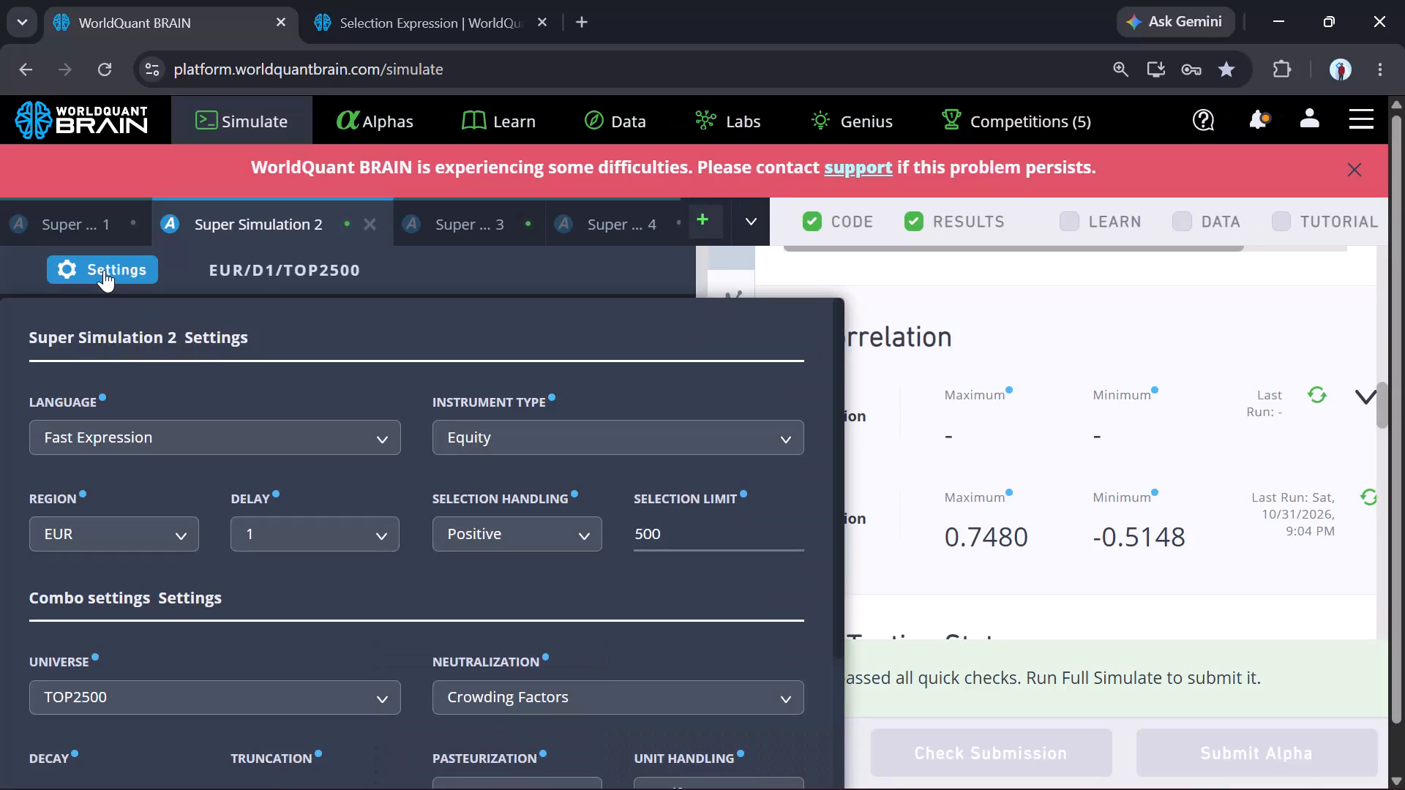
{"action": "scroll", "coordinate": [540, 543], "scroll_direction": "down", "scroll_amount": 1}
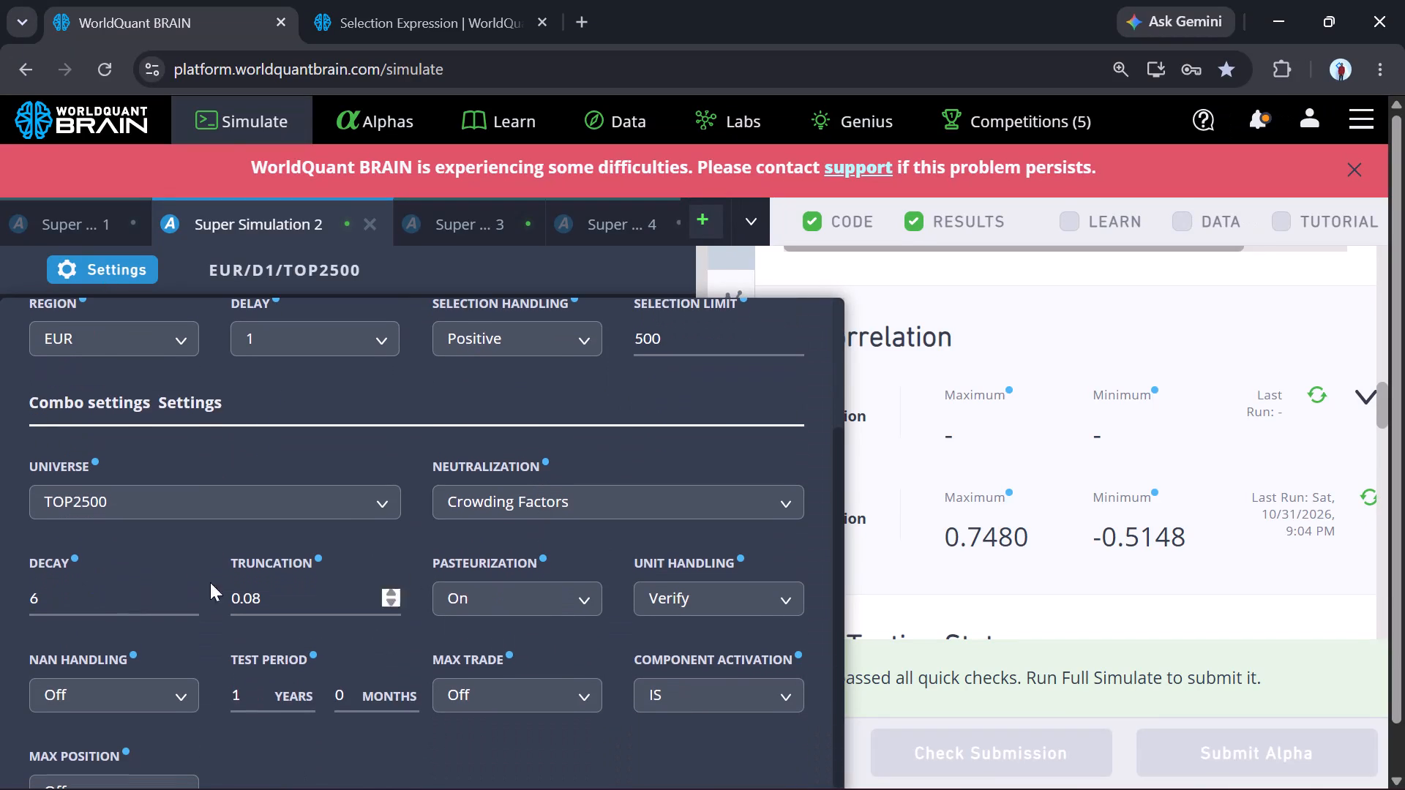
{"action": "left_click", "coordinate": [121, 593]}
{"action": "key", "text": "BackSpace"}
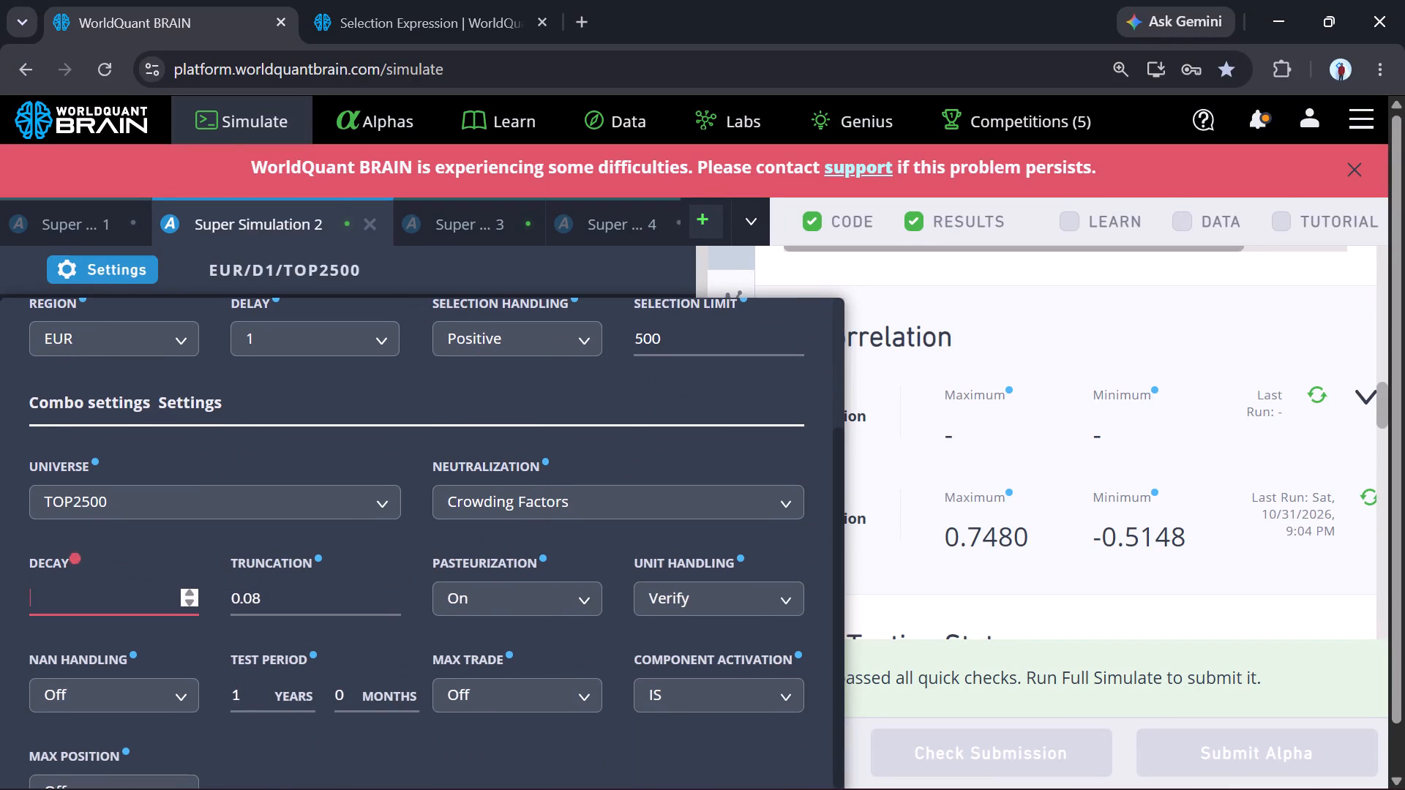
{"action": "type", "text": "25"}
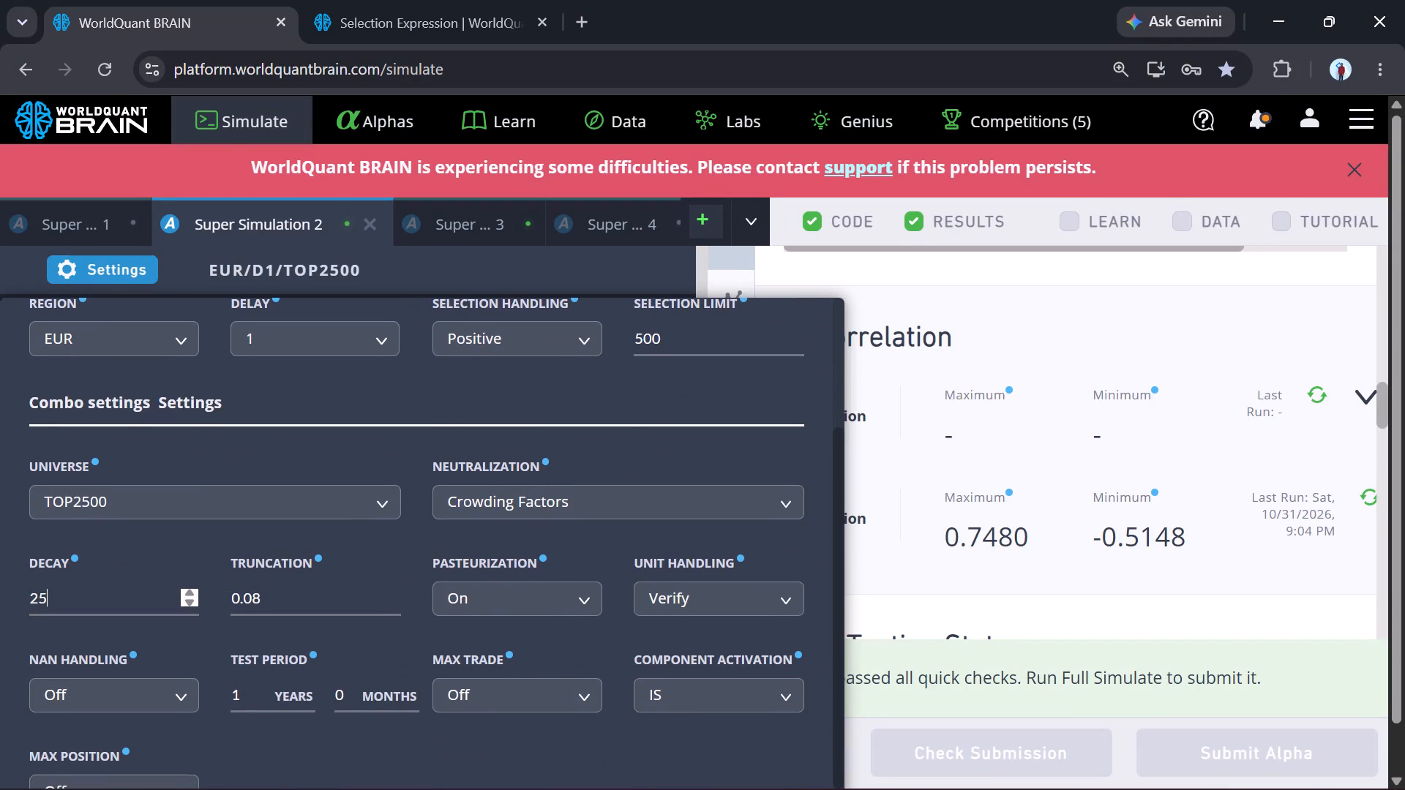
{"action": "scroll", "coordinate": [480, 726], "scroll_direction": "down", "scroll_amount": 5}
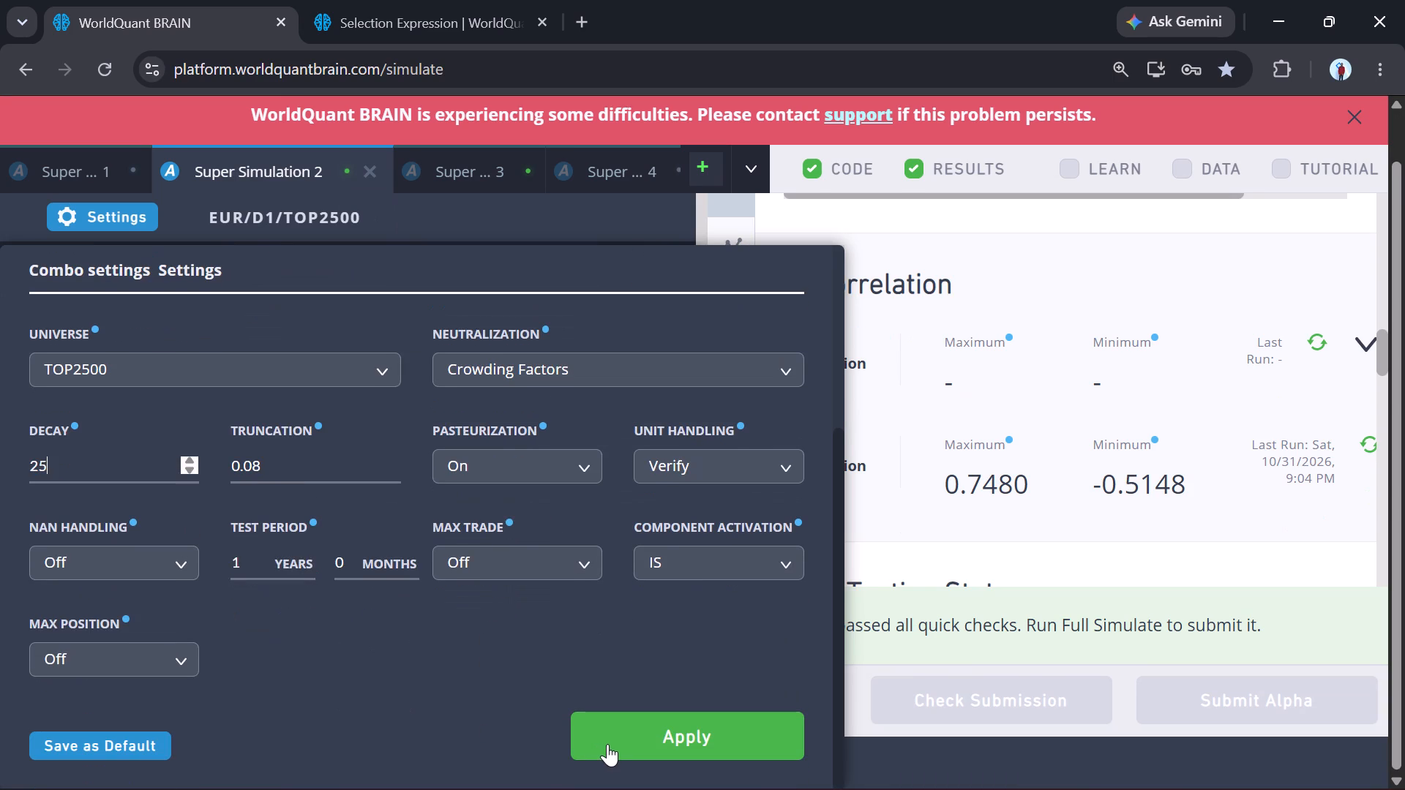
{"action": "left_click", "coordinate": [607, 744]}
Run a quick simulation of Super Simulation 2.
{"action": "left_click", "coordinate": [367, 750]}
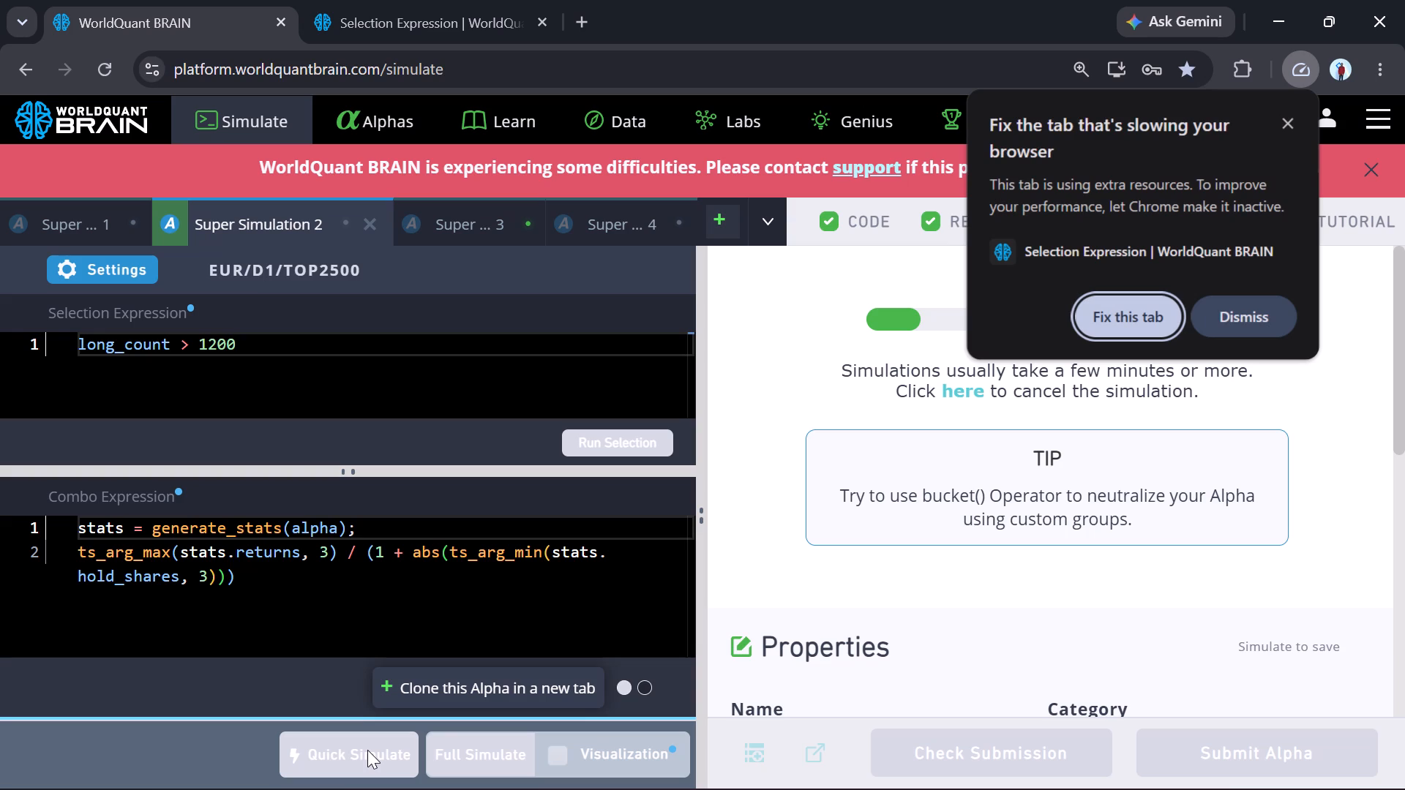
Let Chrome make the resource-heavy Selection Expression tab inactive.
{"action": "left_click", "coordinate": [1123, 309]}
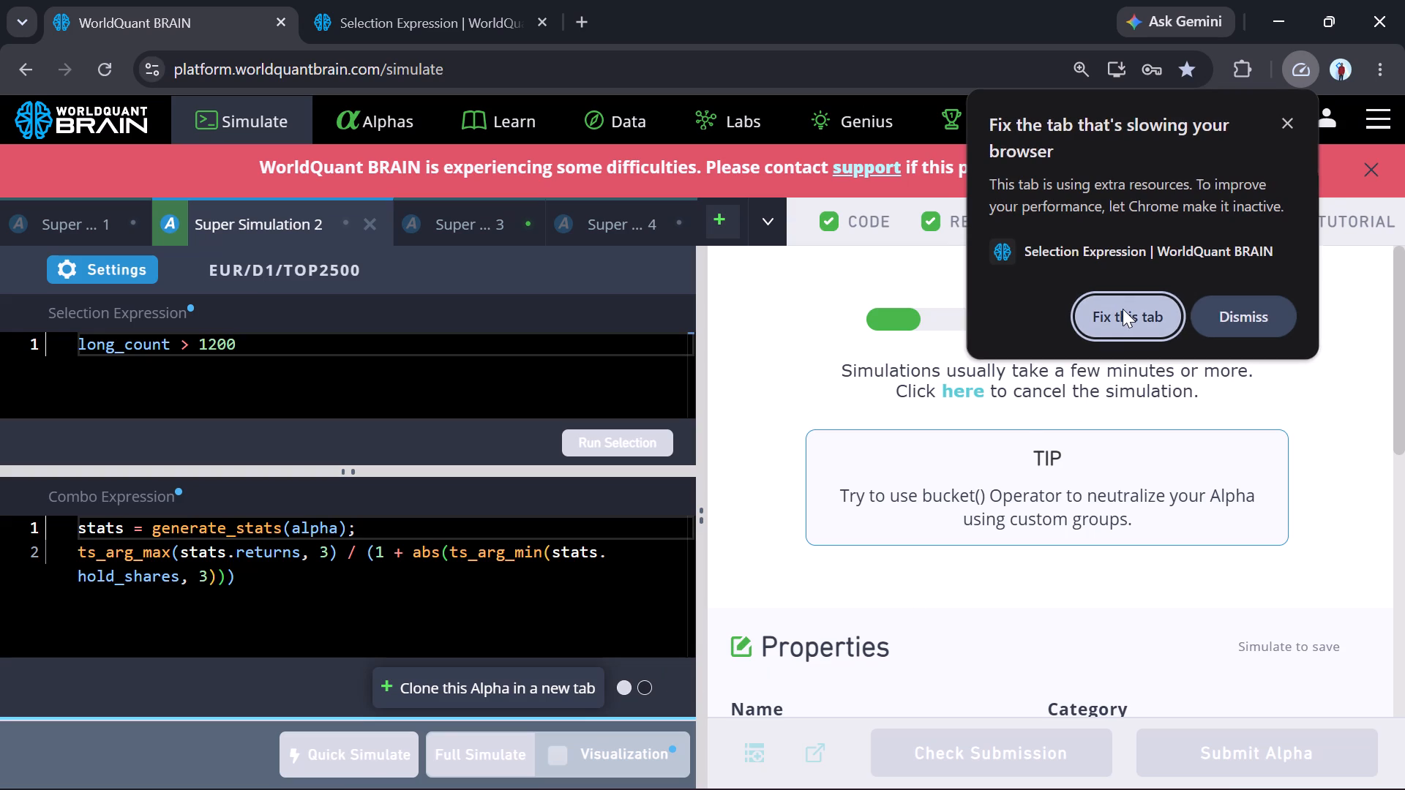
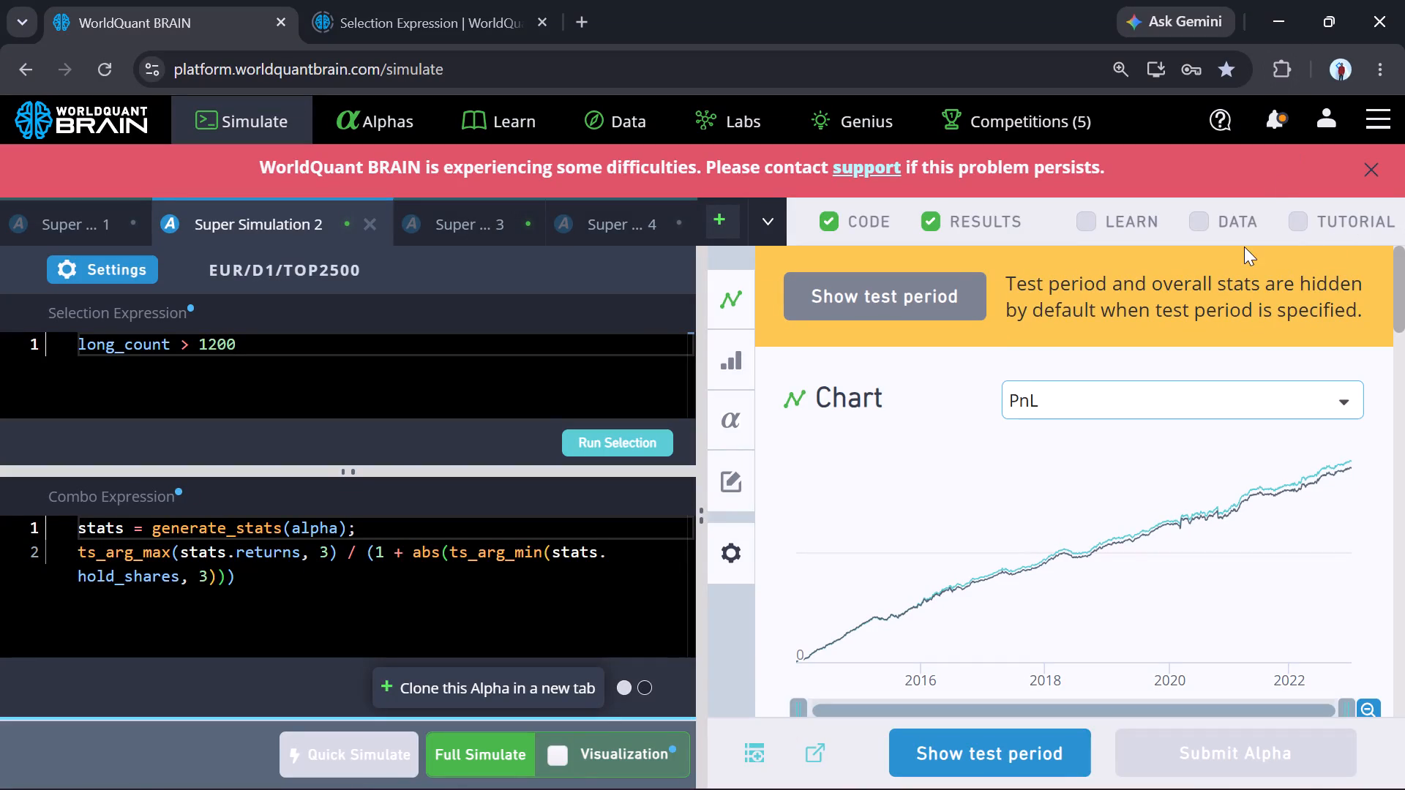
Show the test period results of Super Simulation 2 and run its Prod Correlation check.
{"action": "left_click", "coordinate": [992, 759]}
{"action": "scroll", "coordinate": [1128, 581], "scroll_direction": "down", "scroll_amount": 3}
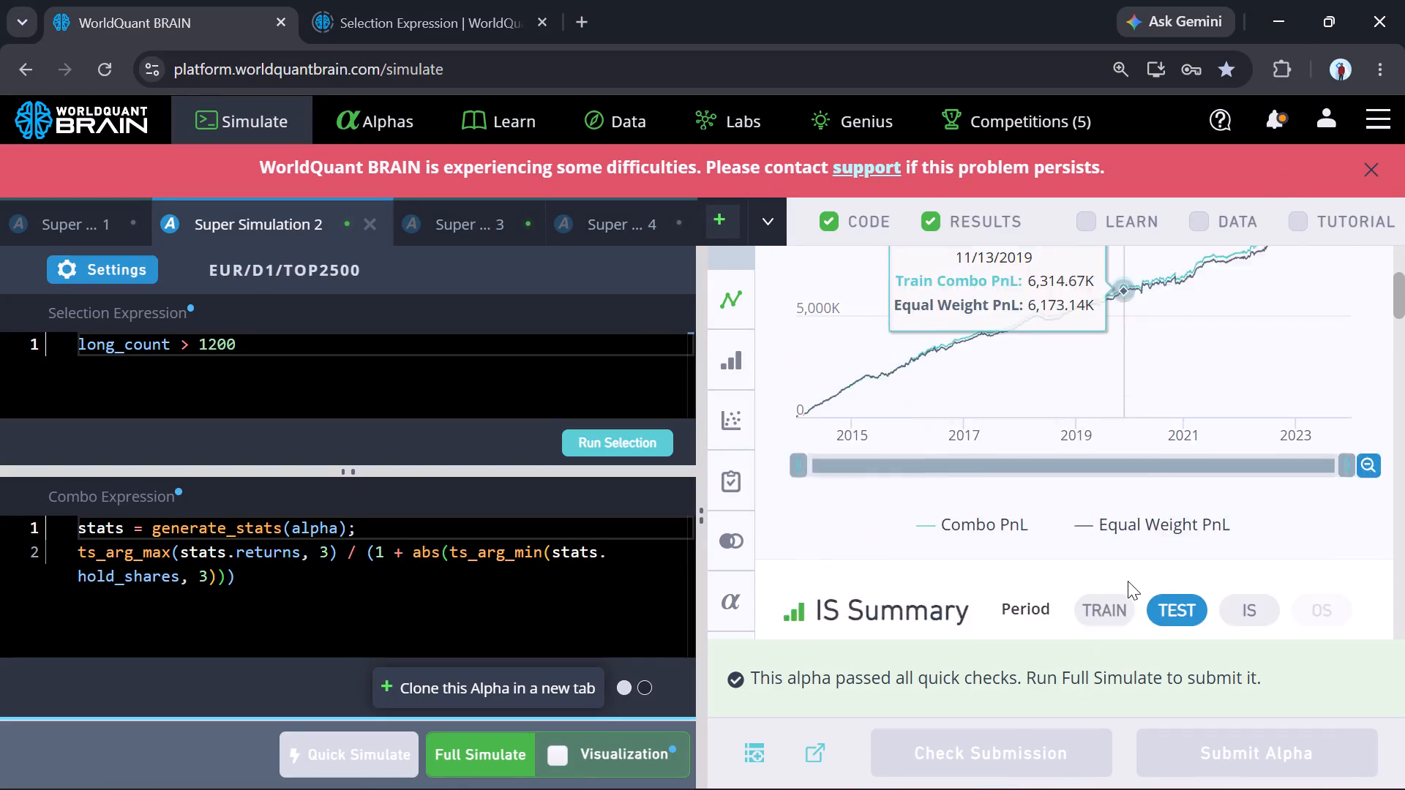
{"action": "scroll", "coordinate": [1128, 581], "scroll_direction": "down", "scroll_amount": 3}
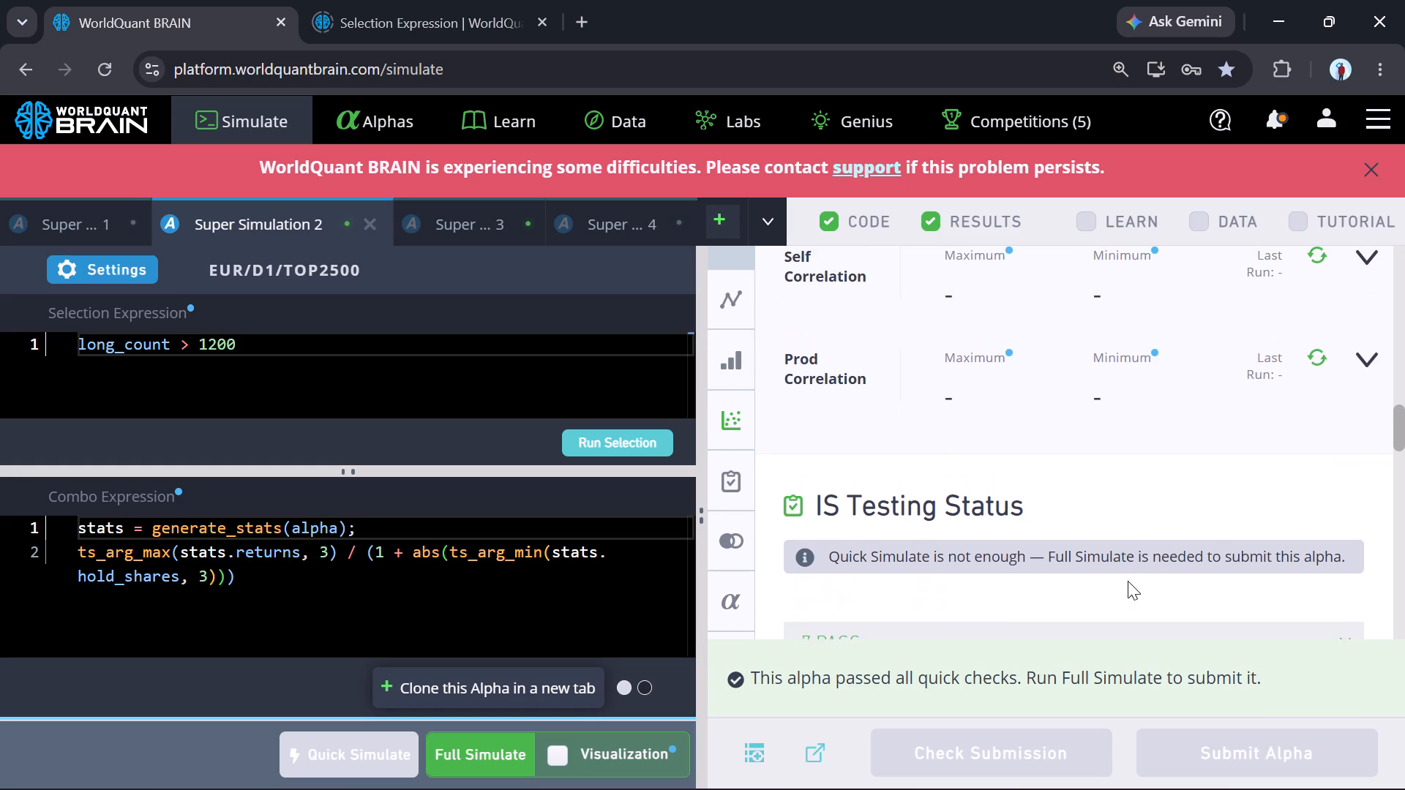
{"action": "left_click", "coordinate": [1314, 359]}
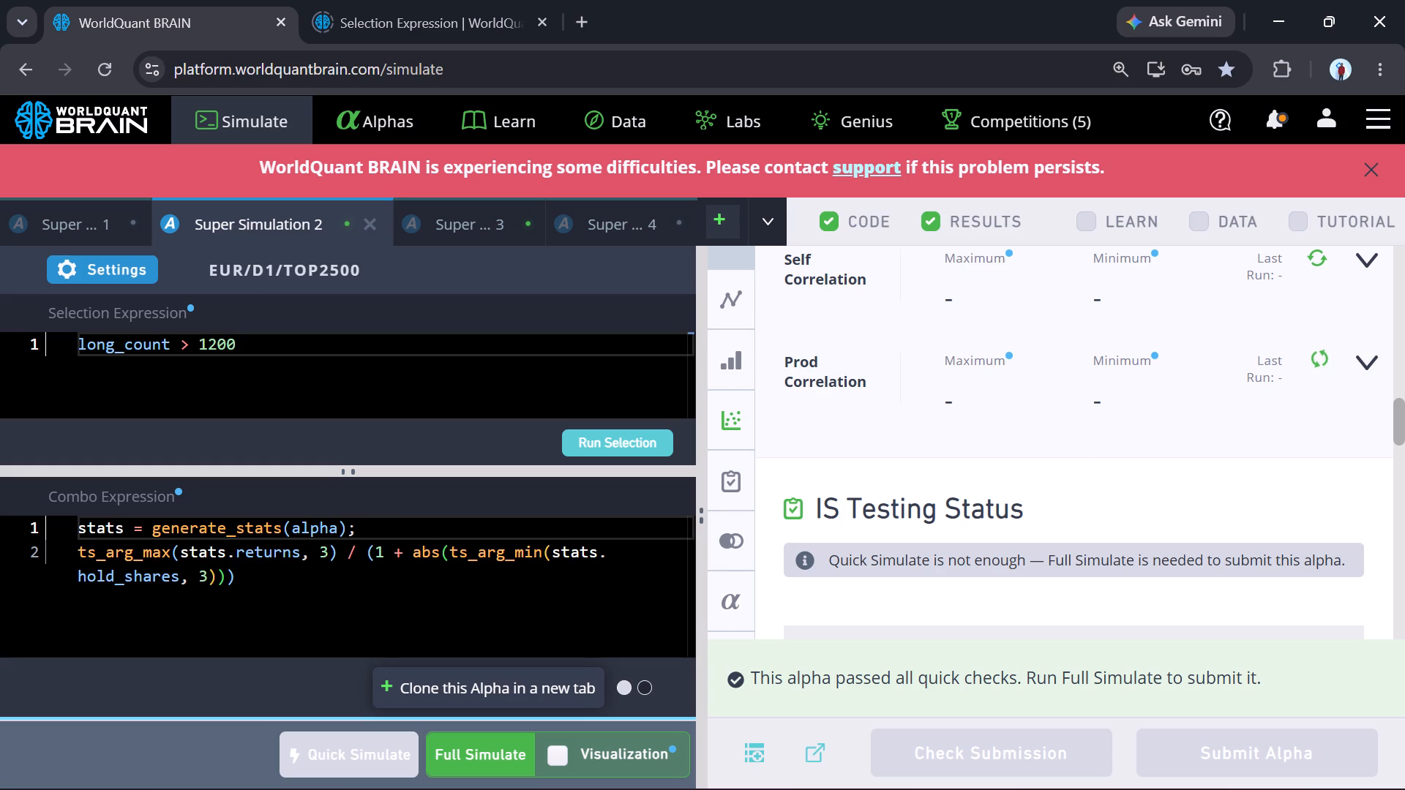
Replace the abs operator with winsorize in the combo expression of Super Simulation 2 and run a quick simulation.
{"action": "double_click", "coordinate": [430, 546]}
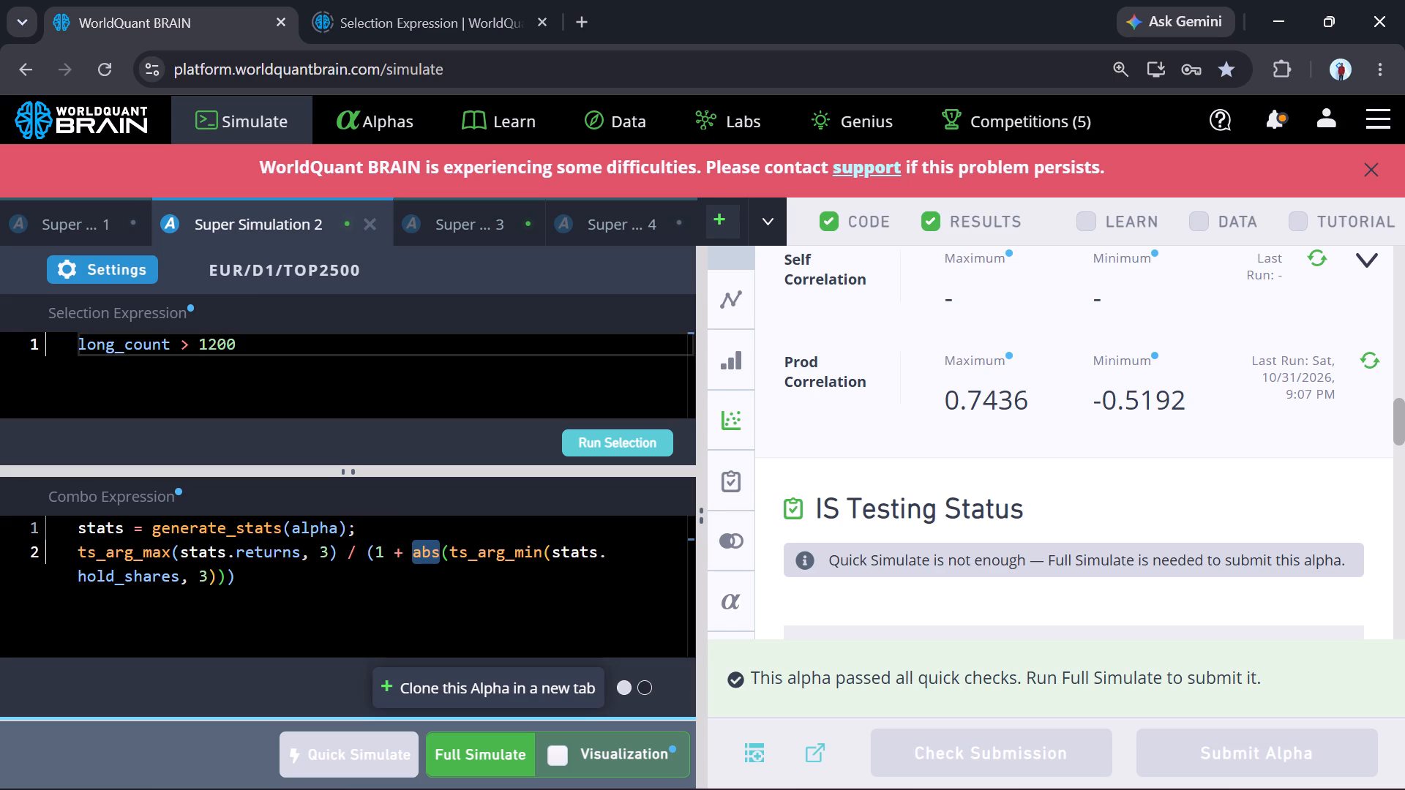
{"action": "type", "text": "wi"}
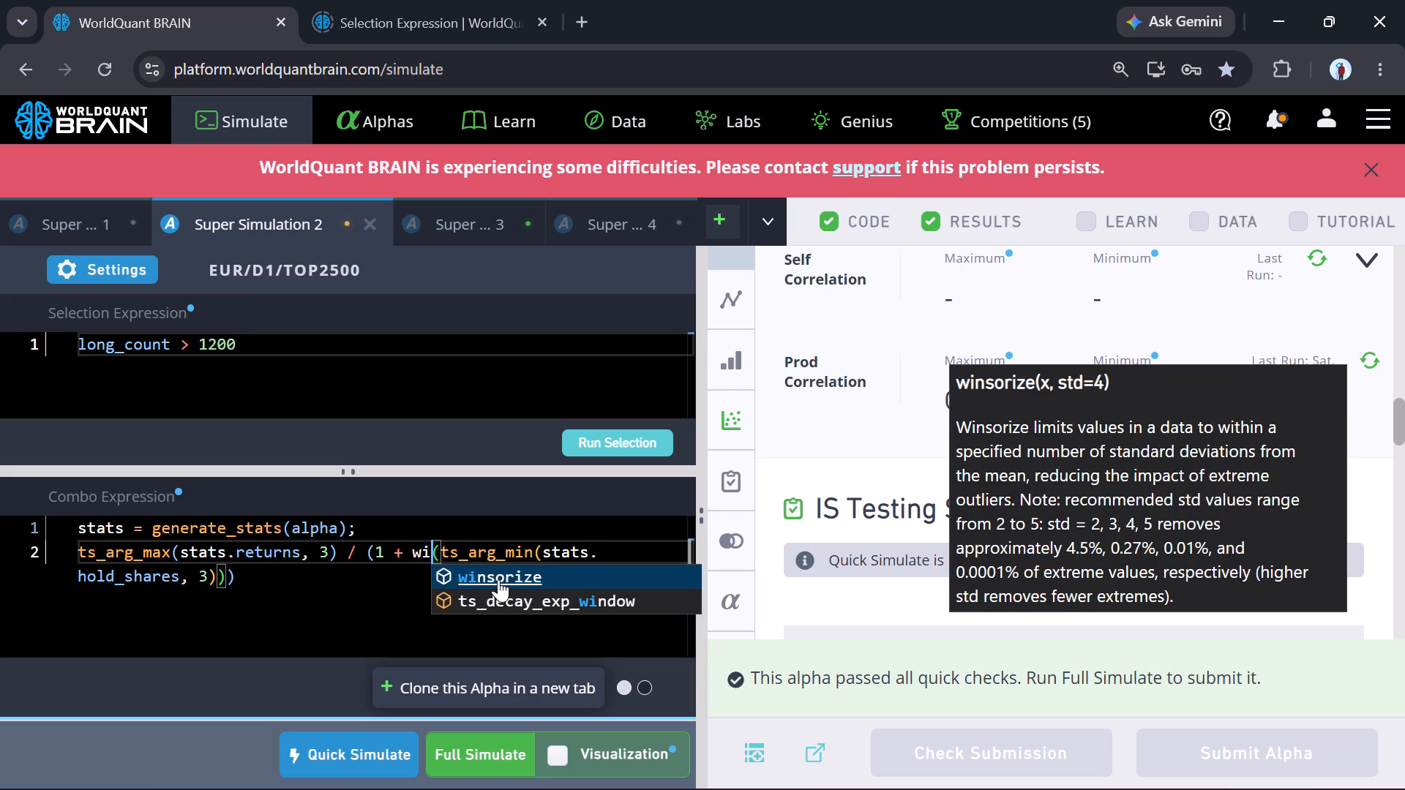
{"action": "left_click", "coordinate": [498, 579]}
{"action": "left_click", "coordinate": [356, 750]}
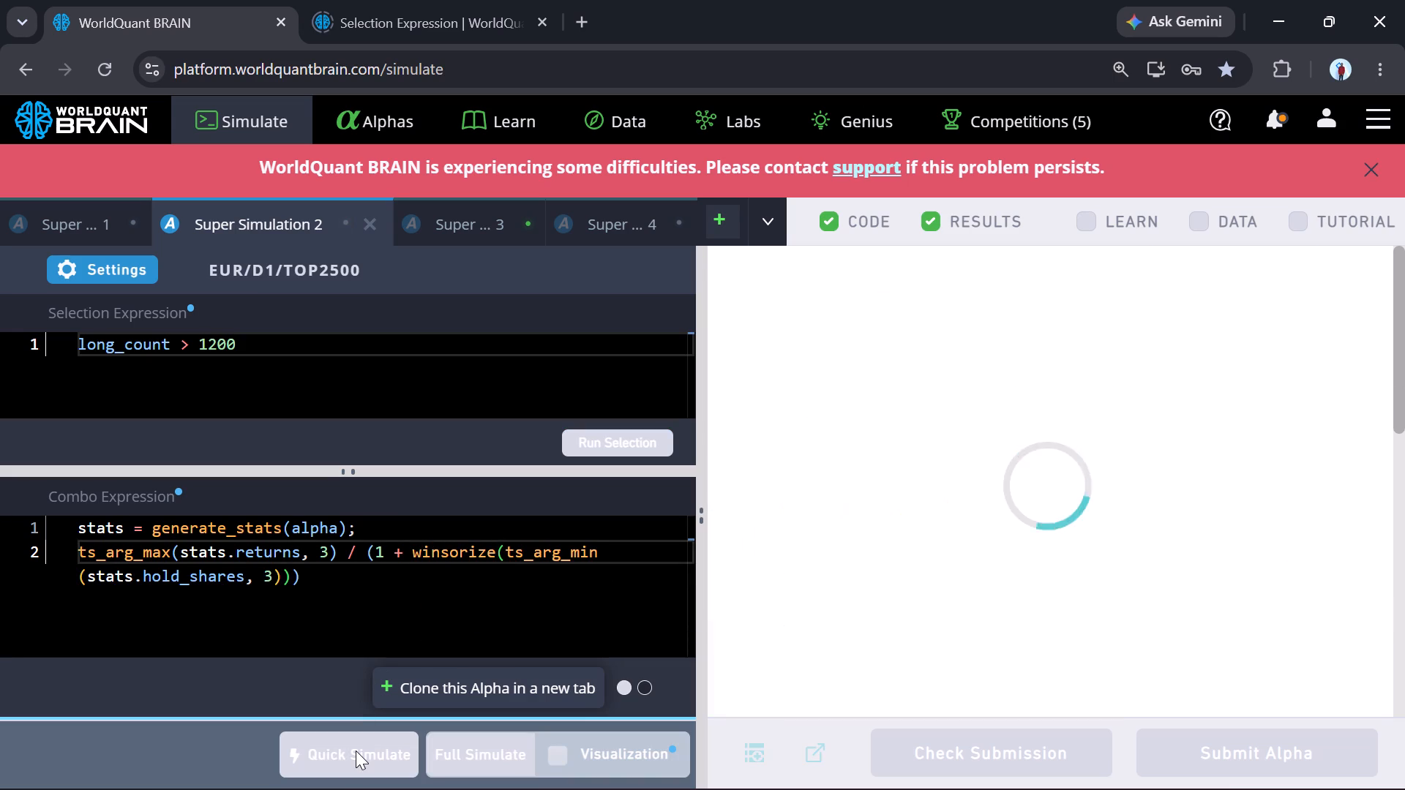
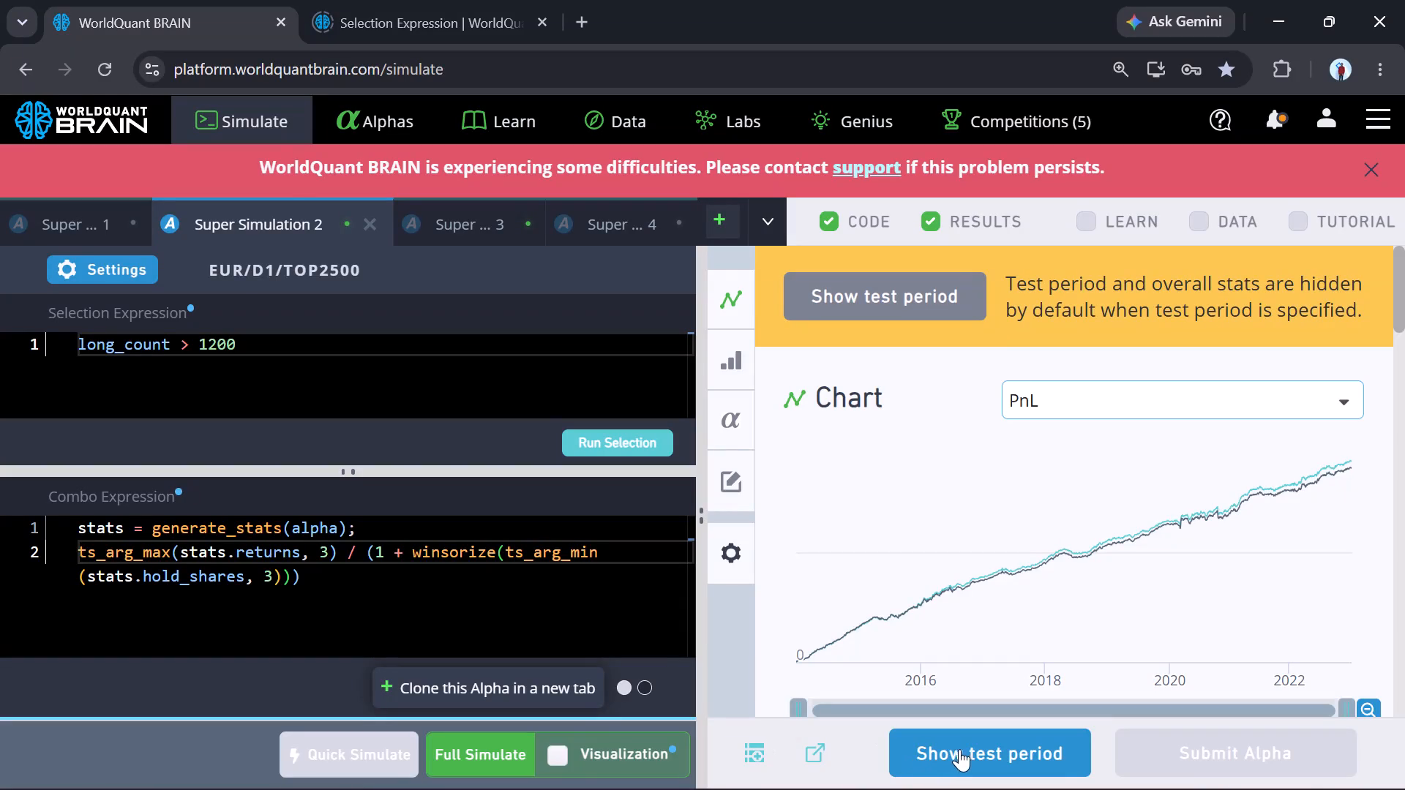
Show the test period results of Super Simulation 2 and run its Prod Correlation check.
{"action": "left_click", "coordinate": [961, 748]}
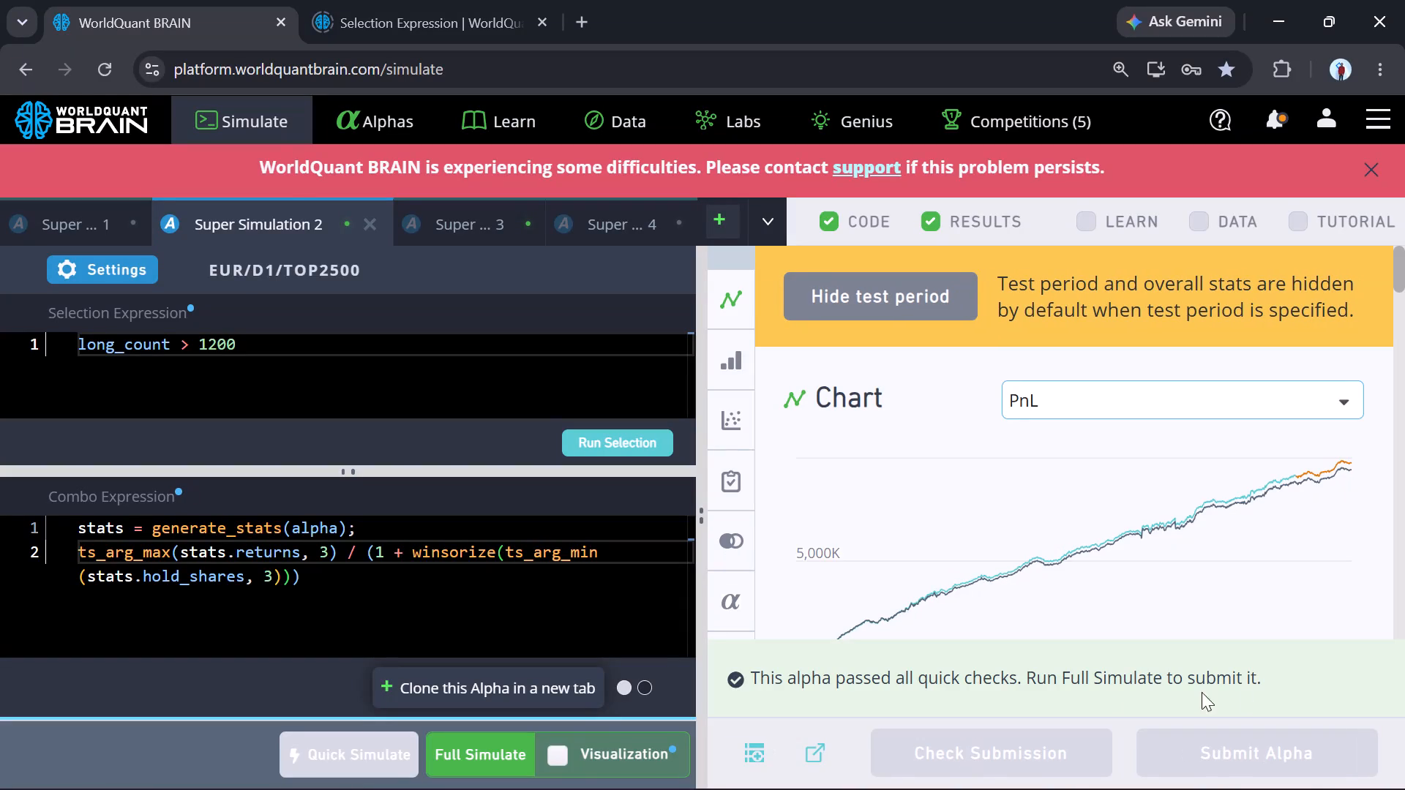
{"action": "scroll", "coordinate": [1194, 549], "scroll_direction": "down", "scroll_amount": 7}
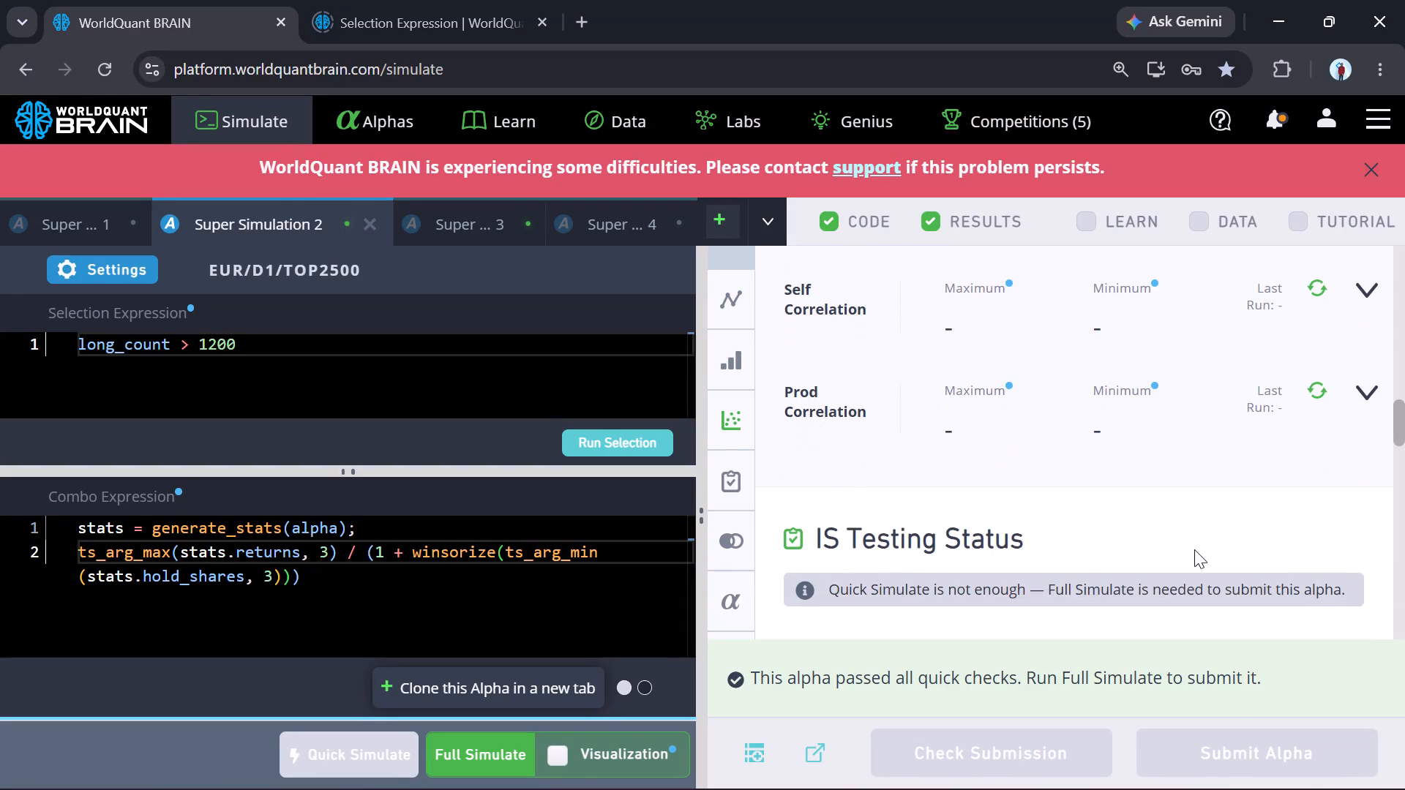
{"action": "left_click", "coordinate": [1316, 388]}
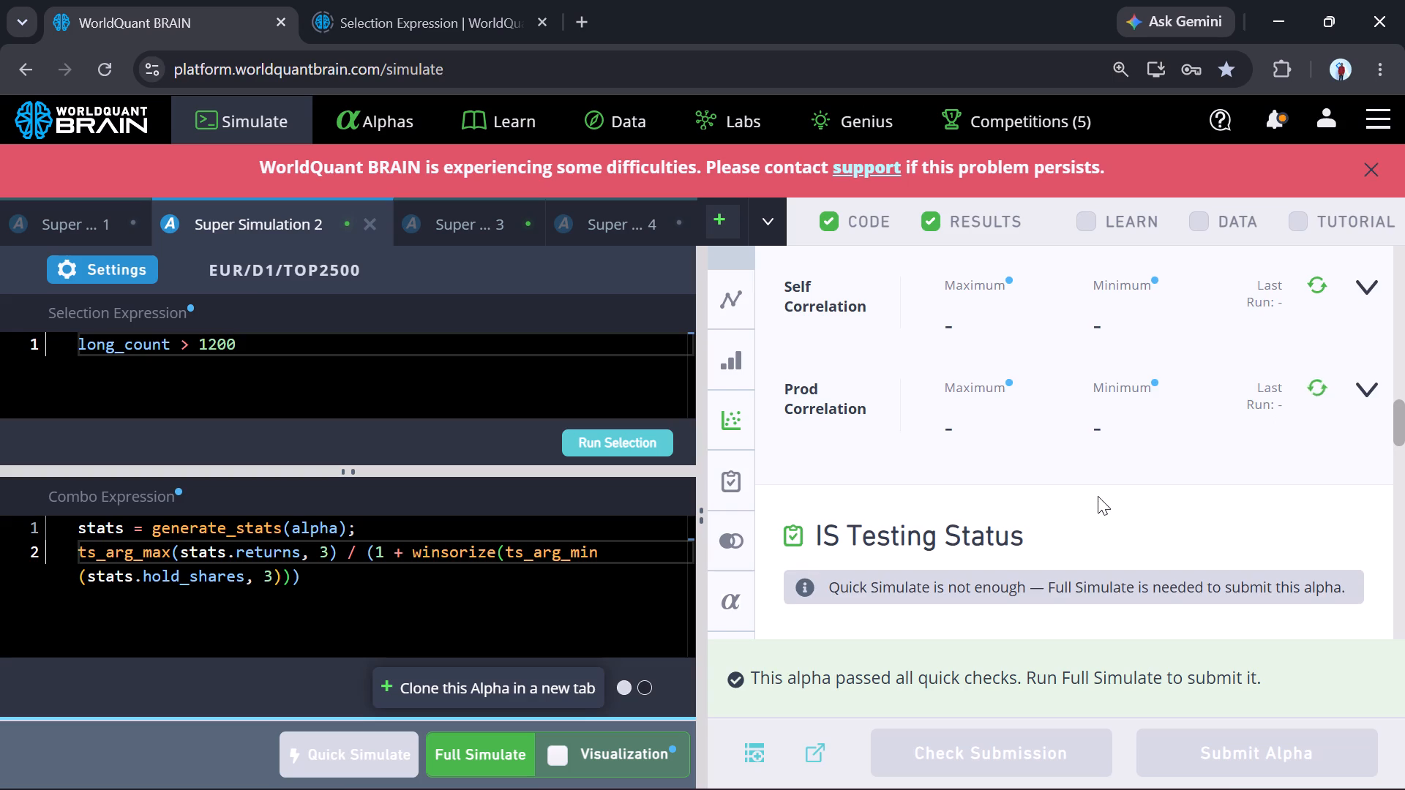
{"action": "scroll", "coordinate": [1098, 496], "scroll_direction": "down", "scroll_amount": 2}
{"action": "scroll", "coordinate": [1054, 589], "scroll_direction": "up", "scroll_amount": 3}
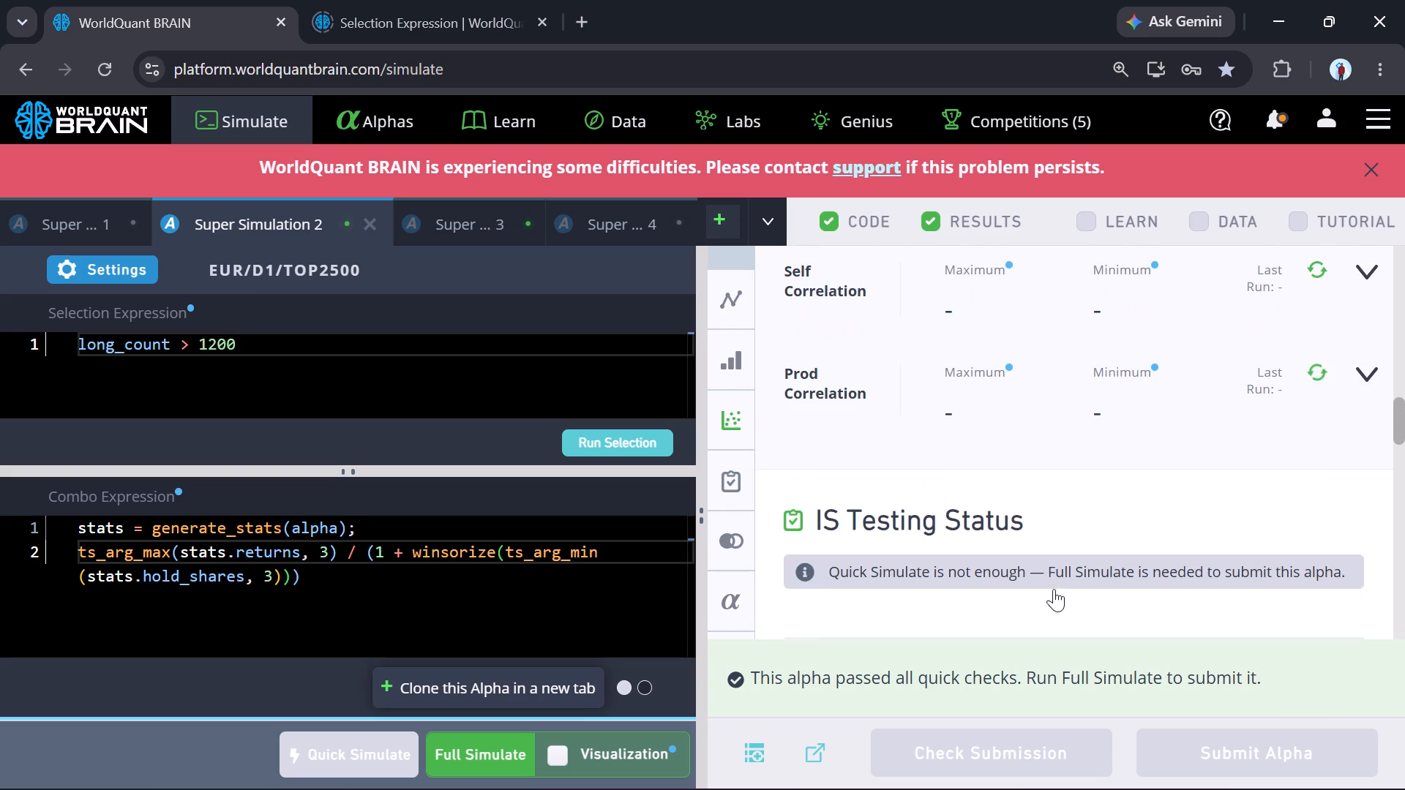
{"action": "scroll", "coordinate": [1054, 589], "scroll_direction": "up", "scroll_amount": 2}
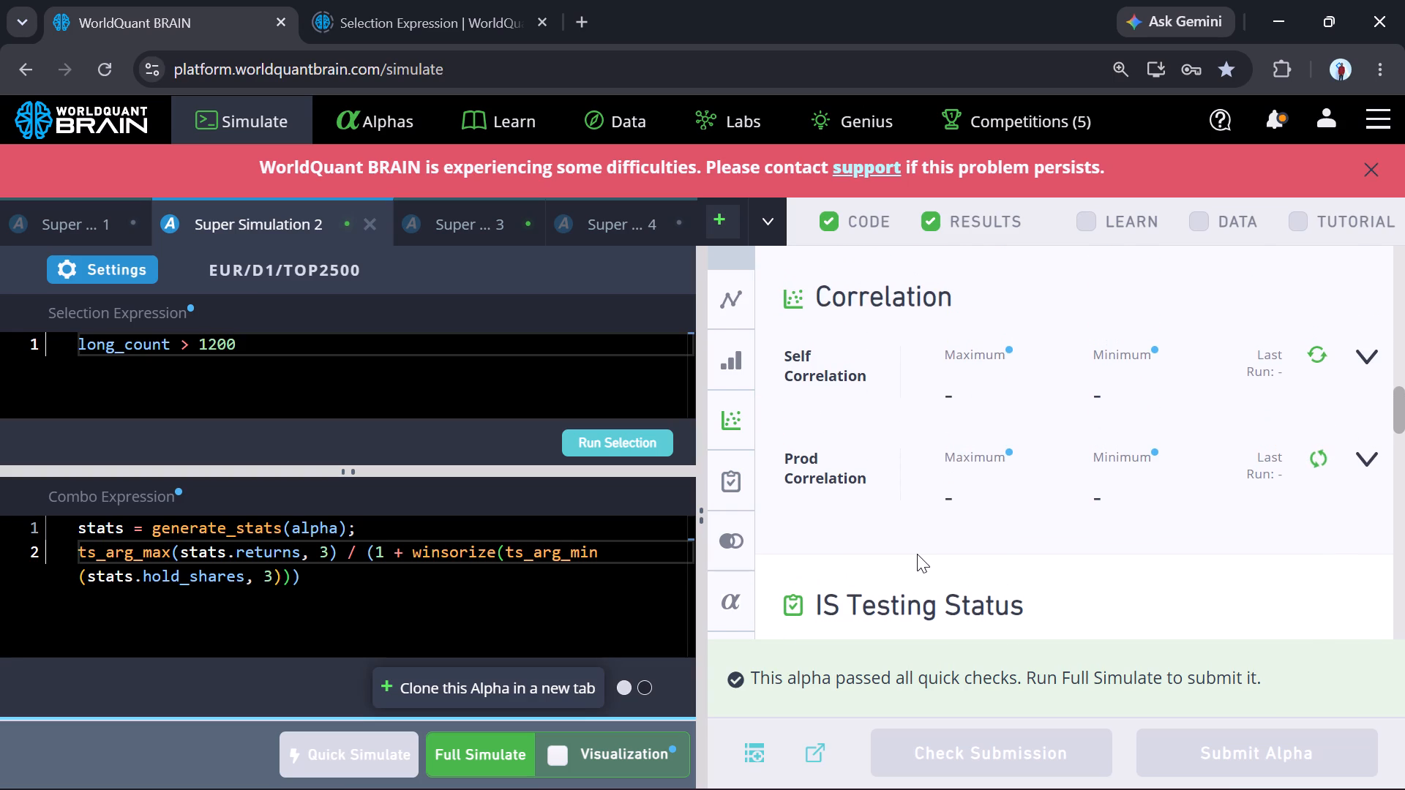
Set the lookback to 2 in both ts_arg_max and ts_arg_min of Super Simulation 2's combo expression and run a quick simulation.
{"action": "left_click", "coordinate": [326, 543]}
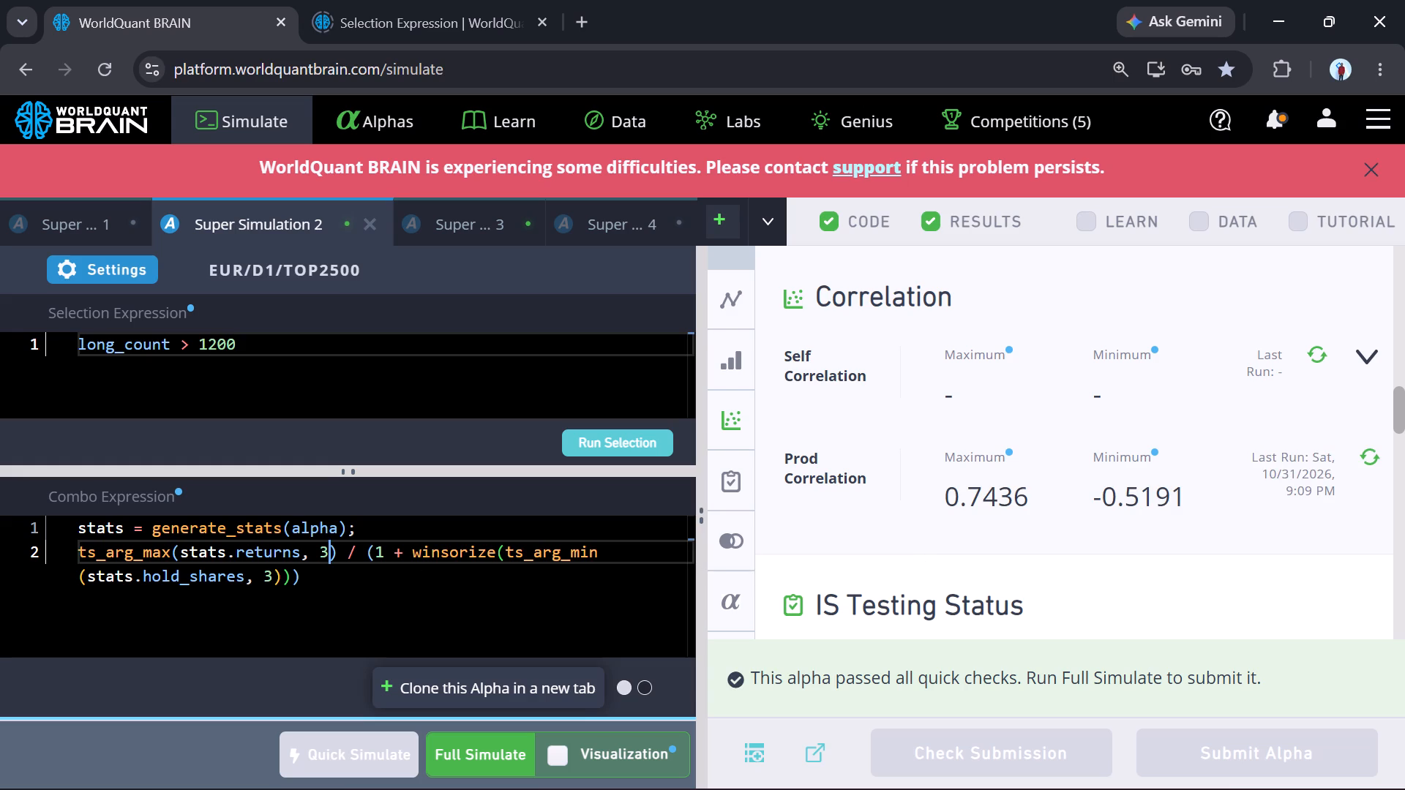
{"action": "key", "text": "BackSpace"}
{"action": "key", "text": "2"}
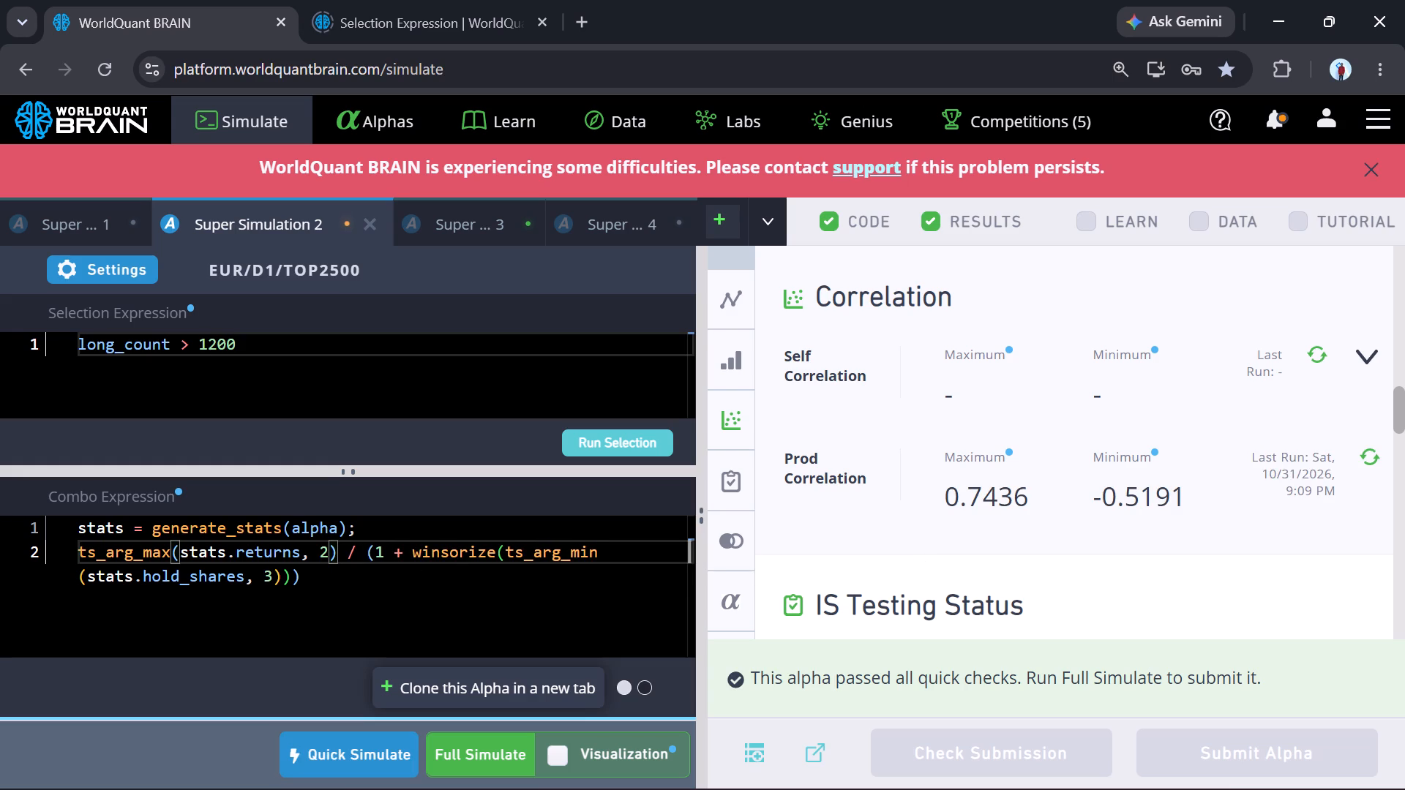
{"action": "left_click", "coordinate": [269, 577]}
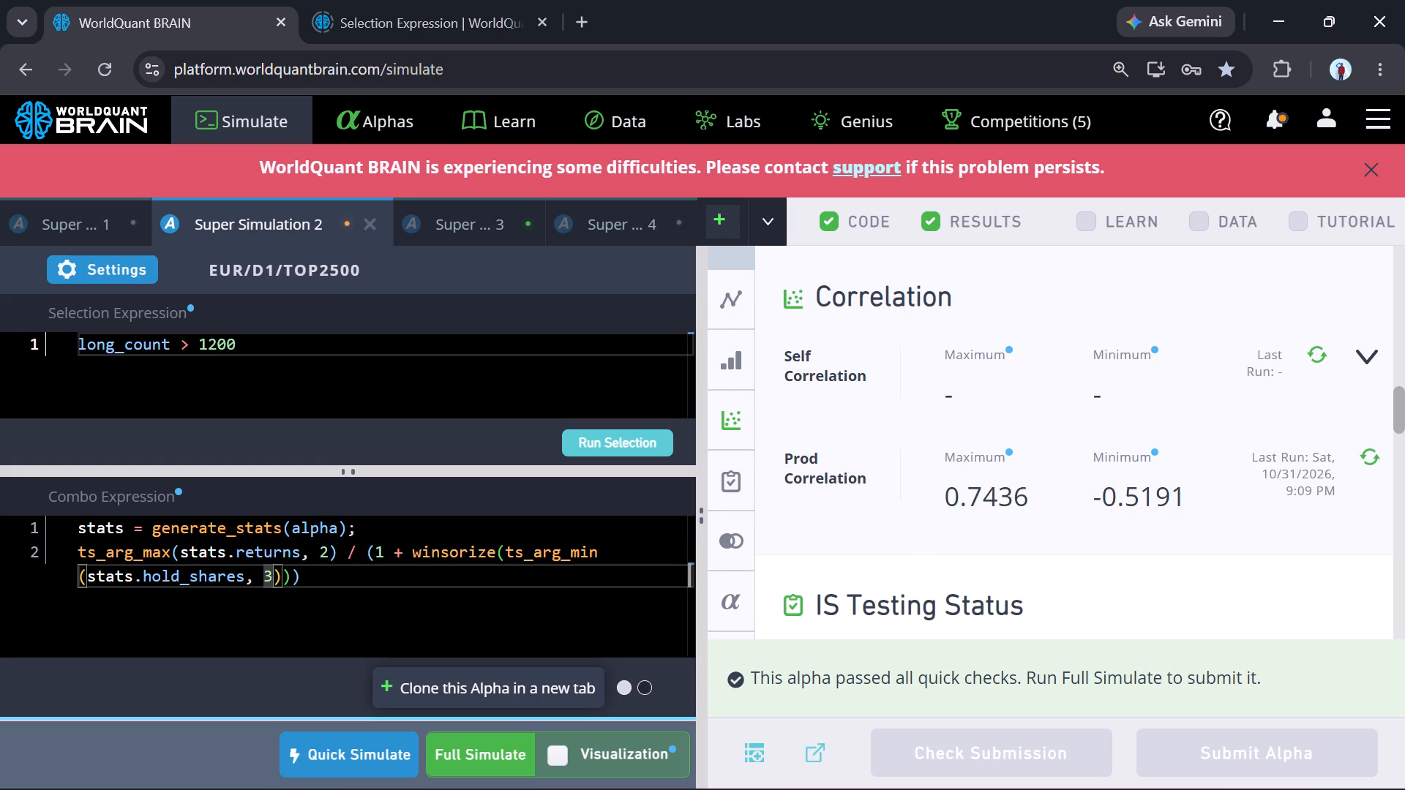
{"action": "key", "text": "BackSpace"}
{"action": "key", "text": "2"}
{"action": "left_click", "coordinate": [358, 763]}
Close Super Simulation 3, the one with the selection expression dataset_count == 3.
{"action": "left_click", "coordinate": [493, 234]}
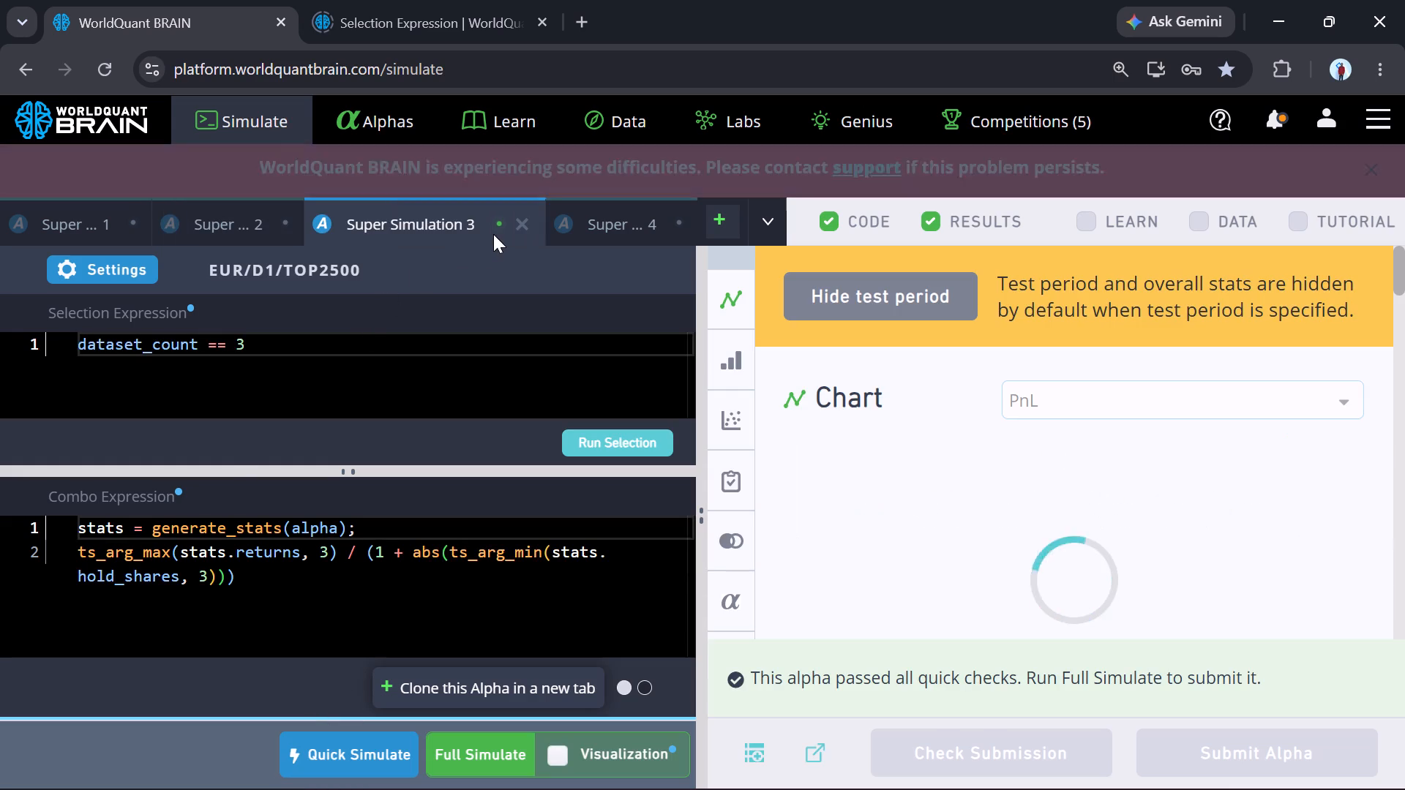
{"action": "left_click", "coordinate": [520, 224]}
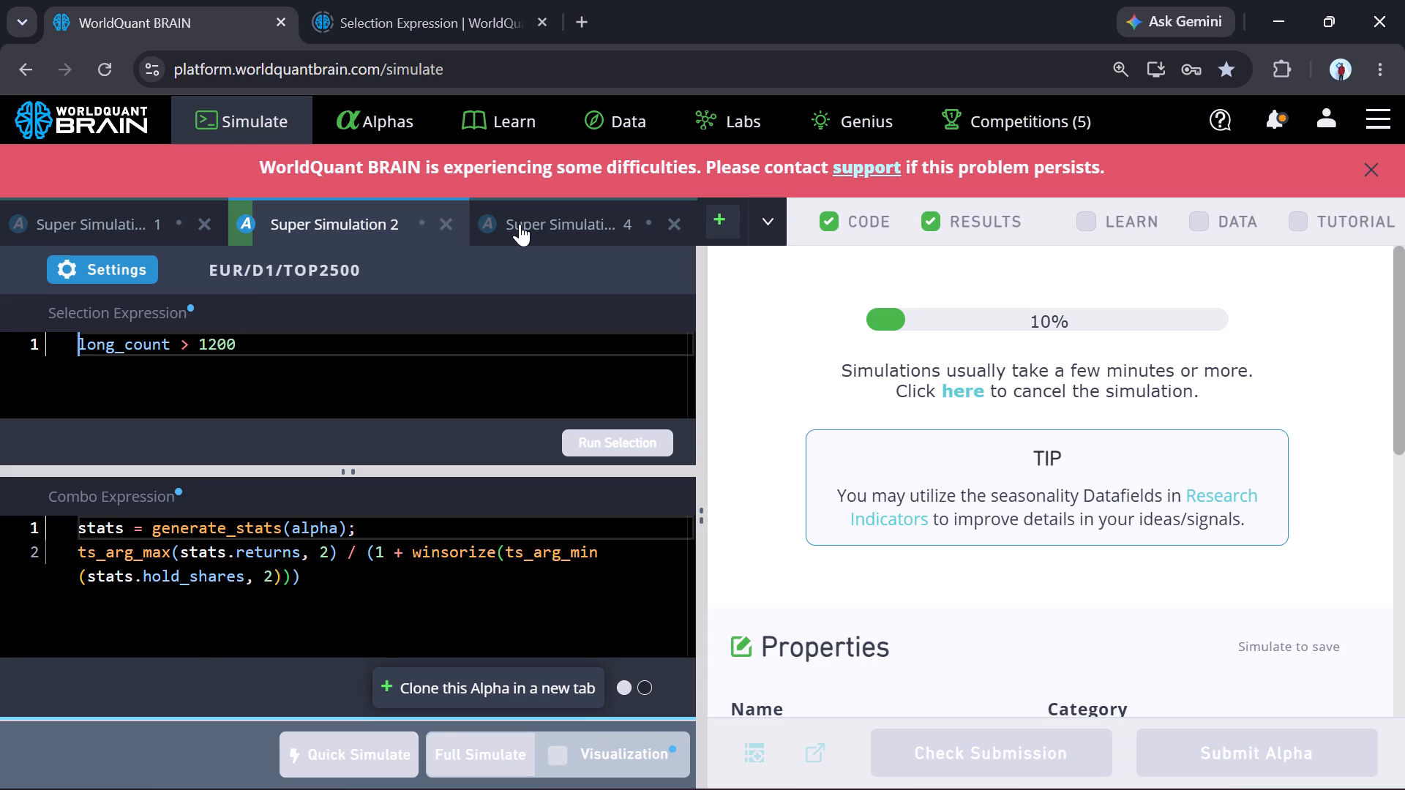
Bring up Super Simulation 4 to view its selection and combo expressions.
{"action": "left_click", "coordinate": [520, 224]}
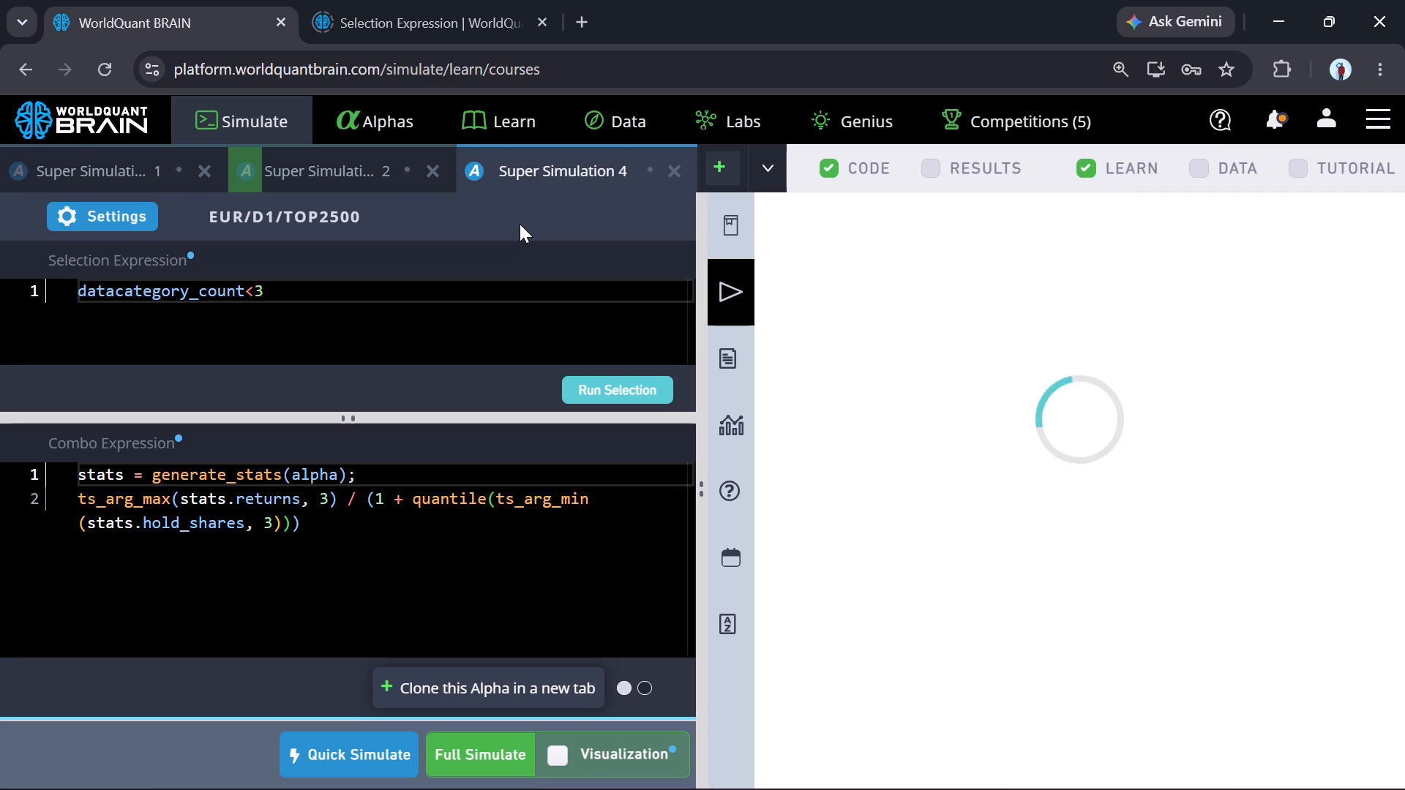
Switch to the Selection Expression documentation page for super alphas.
{"action": "left_click", "coordinate": [375, 0]}
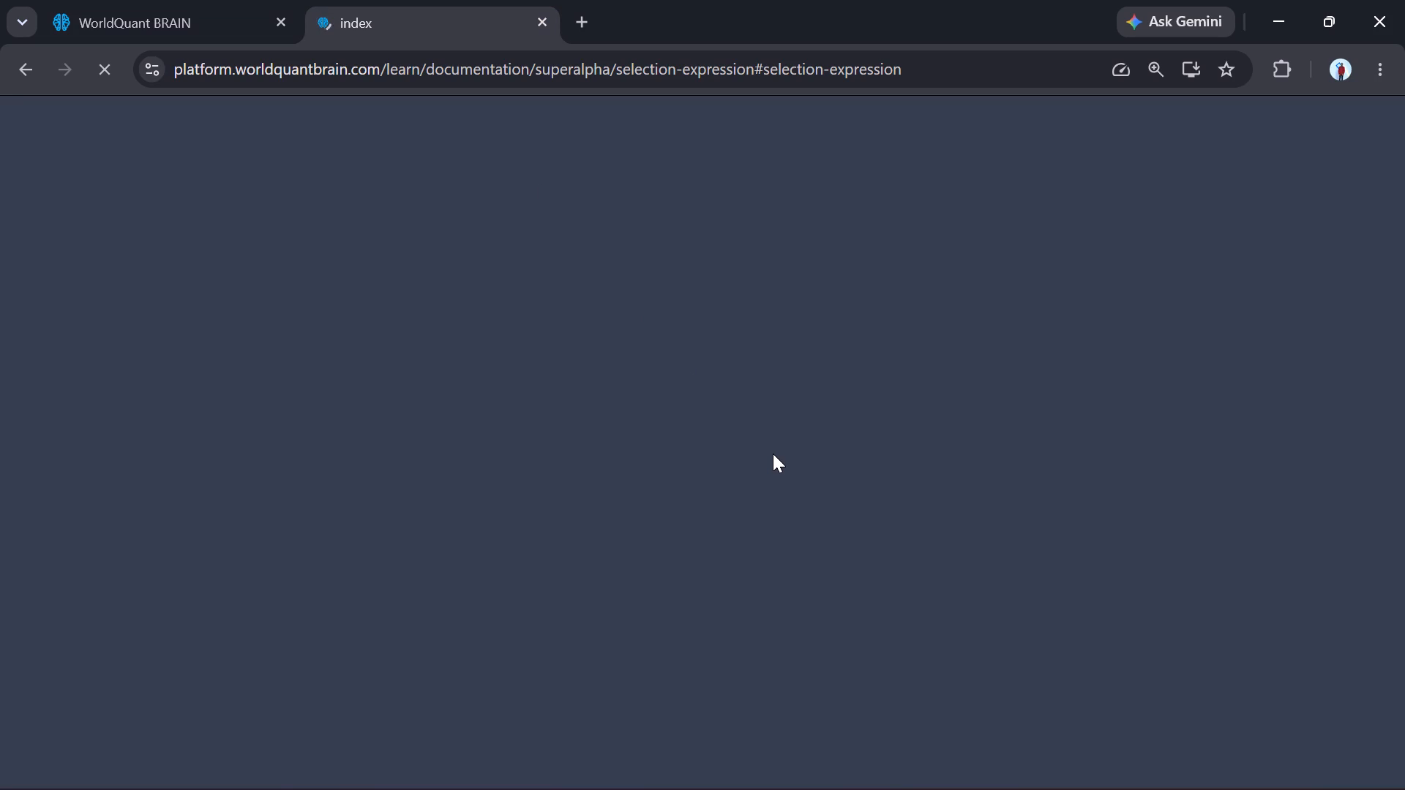
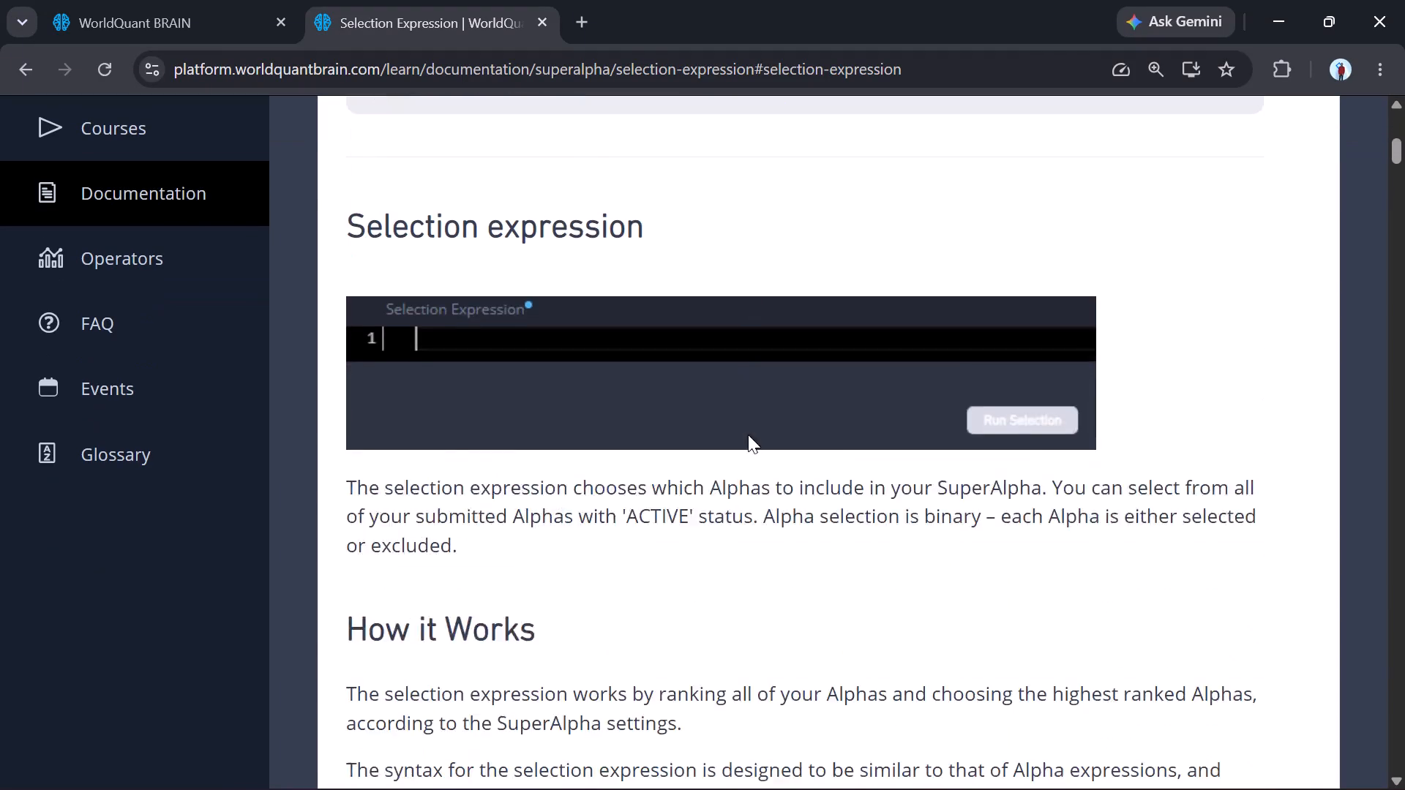
Read through the Selection Expression documentation's attribute tables and its worked examples of selection handling and limits.
{"action": "scroll", "coordinate": [748, 434], "scroll_direction": "down", "scroll_amount": 12}
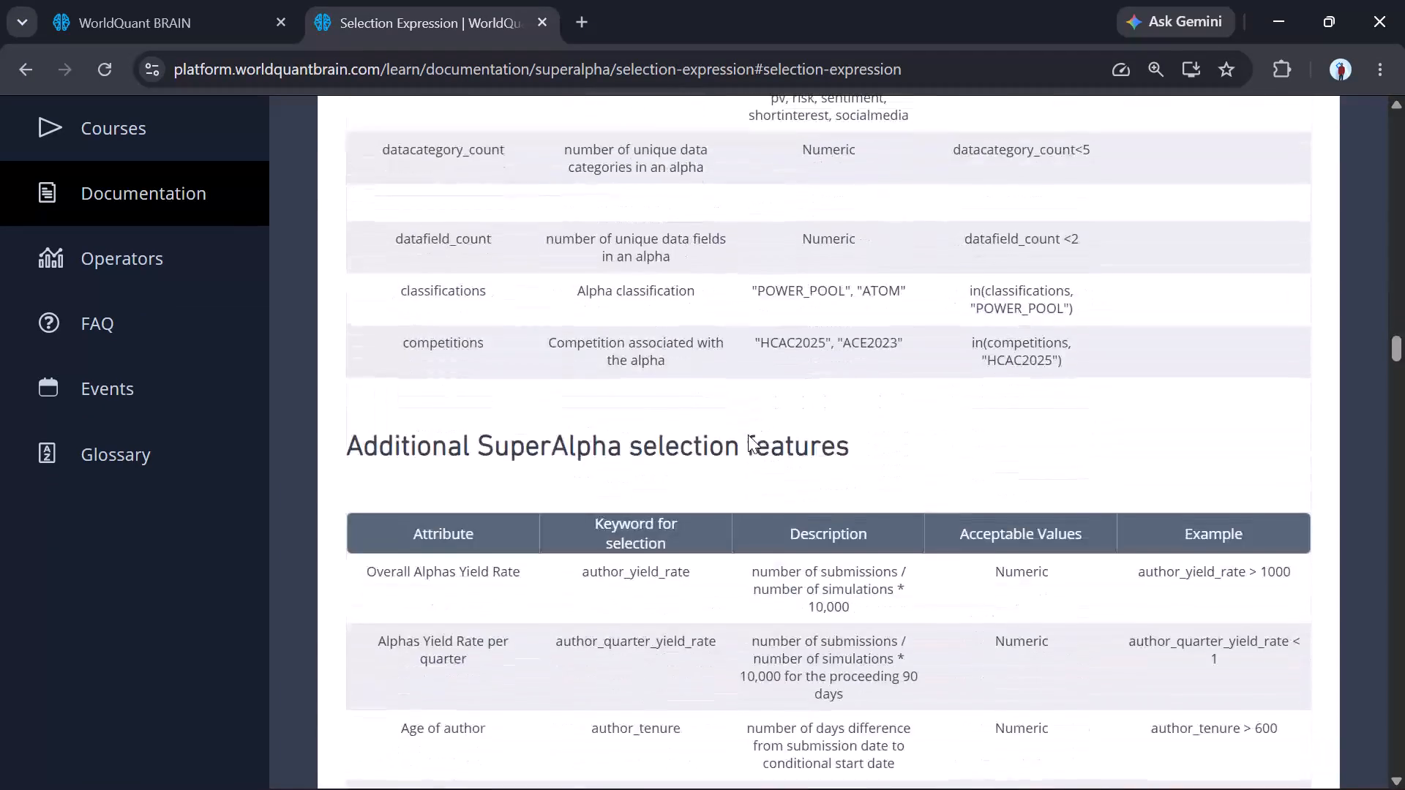
{"action": "scroll", "coordinate": [997, 622], "scroll_direction": "down", "scroll_amount": 2}
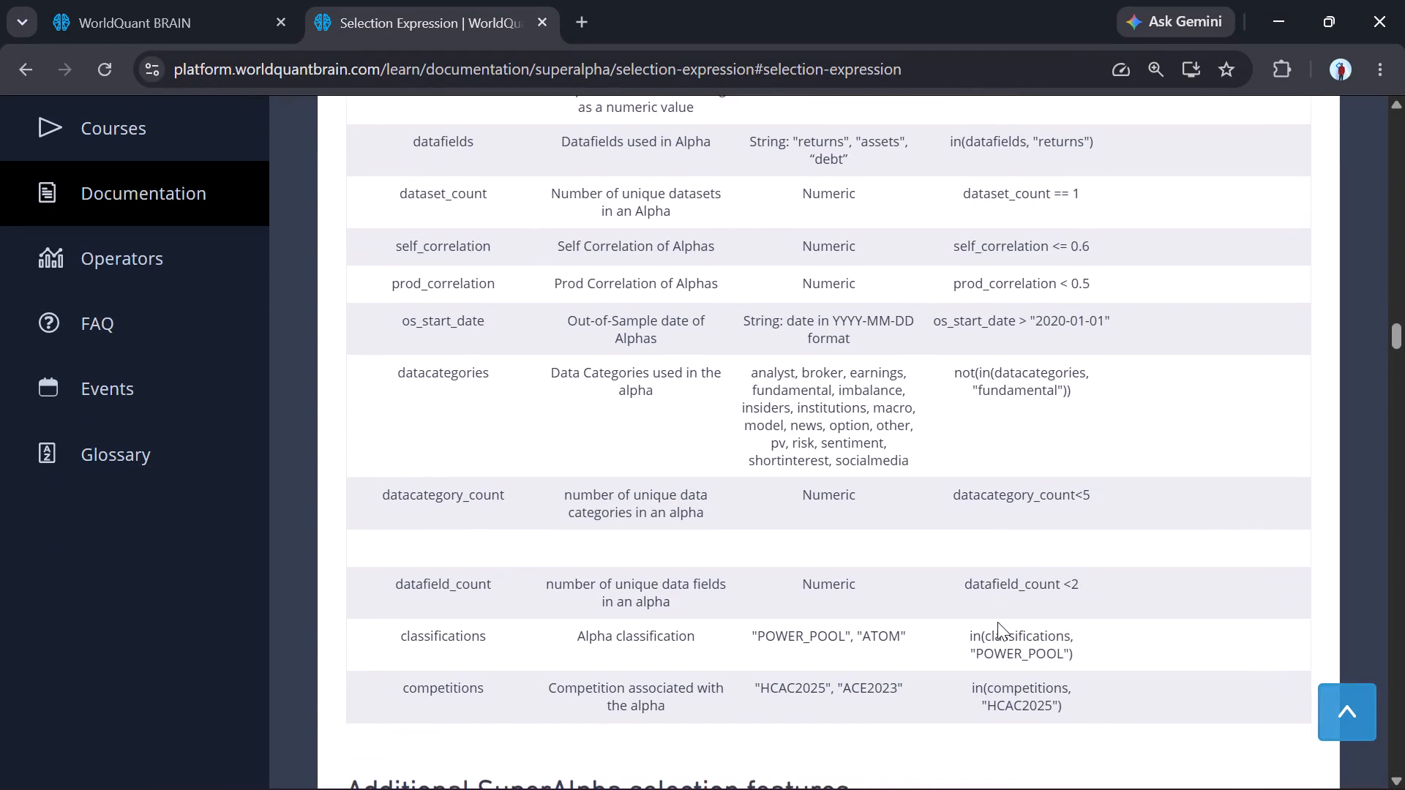
{"action": "scroll", "coordinate": [1074, 673], "scroll_direction": "down", "scroll_amount": 3}
{"action": "scroll", "coordinate": [1008, 576], "scroll_direction": "down", "scroll_amount": 2}
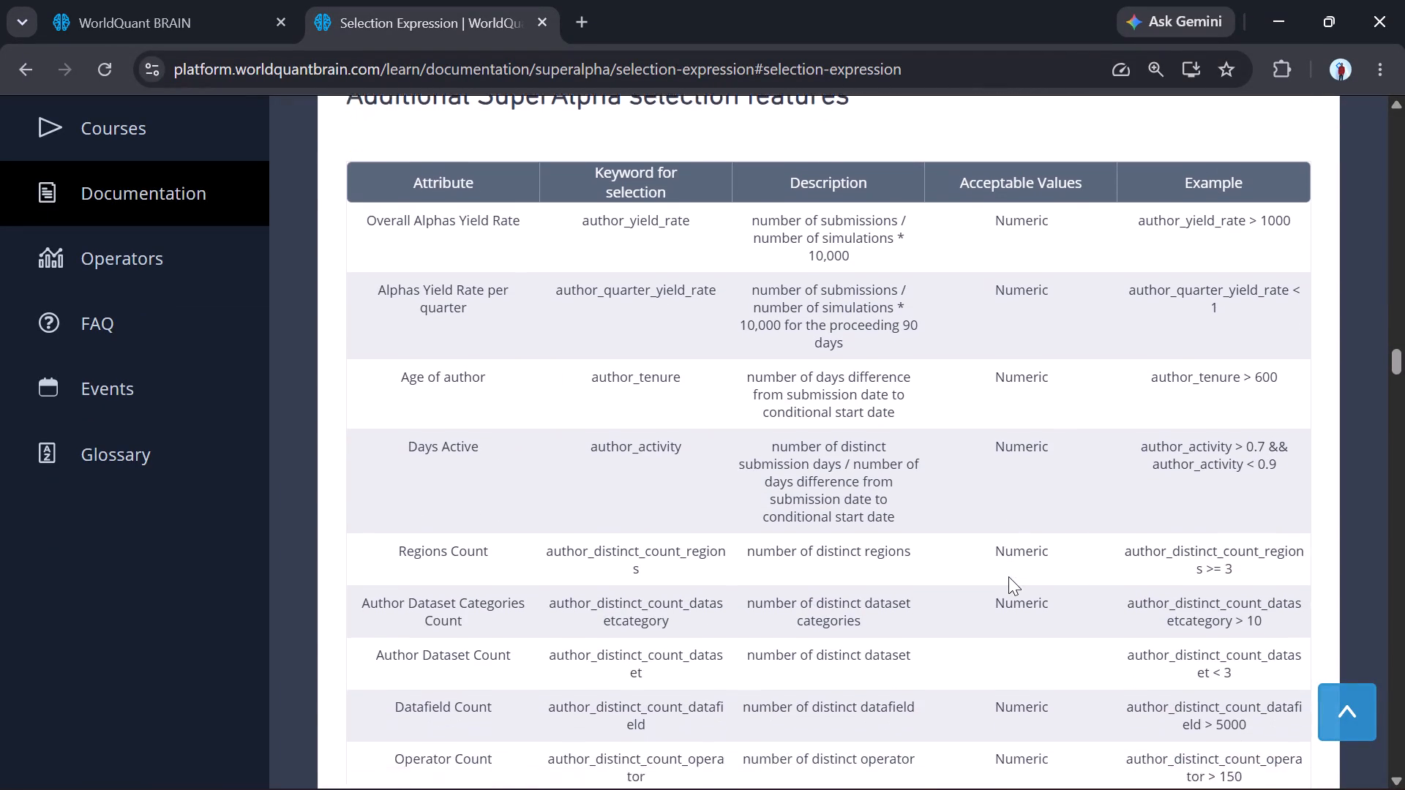
{"action": "scroll", "coordinate": [1008, 576], "scroll_direction": "down", "scroll_amount": 1}
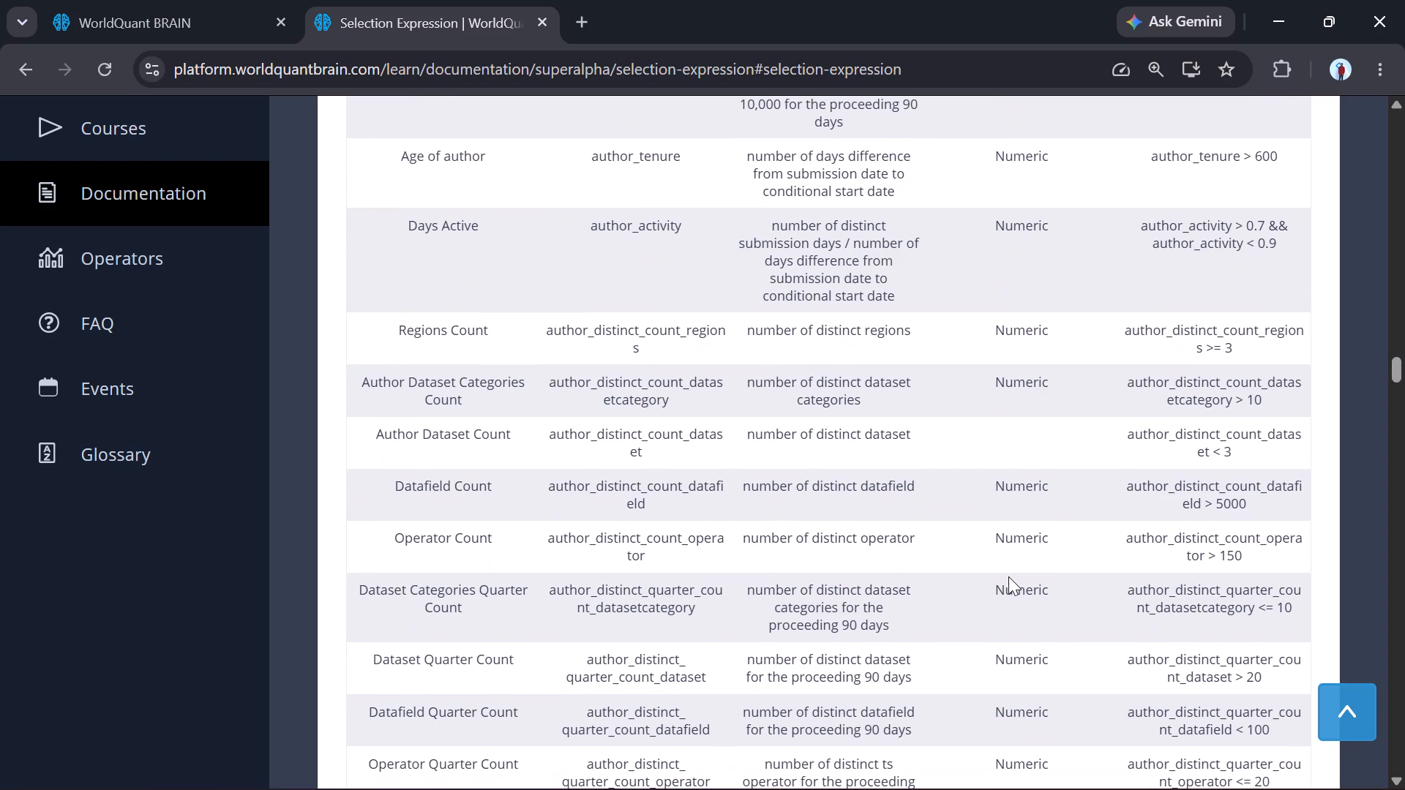
{"action": "scroll", "coordinate": [1008, 576], "scroll_direction": "down", "scroll_amount": 4}
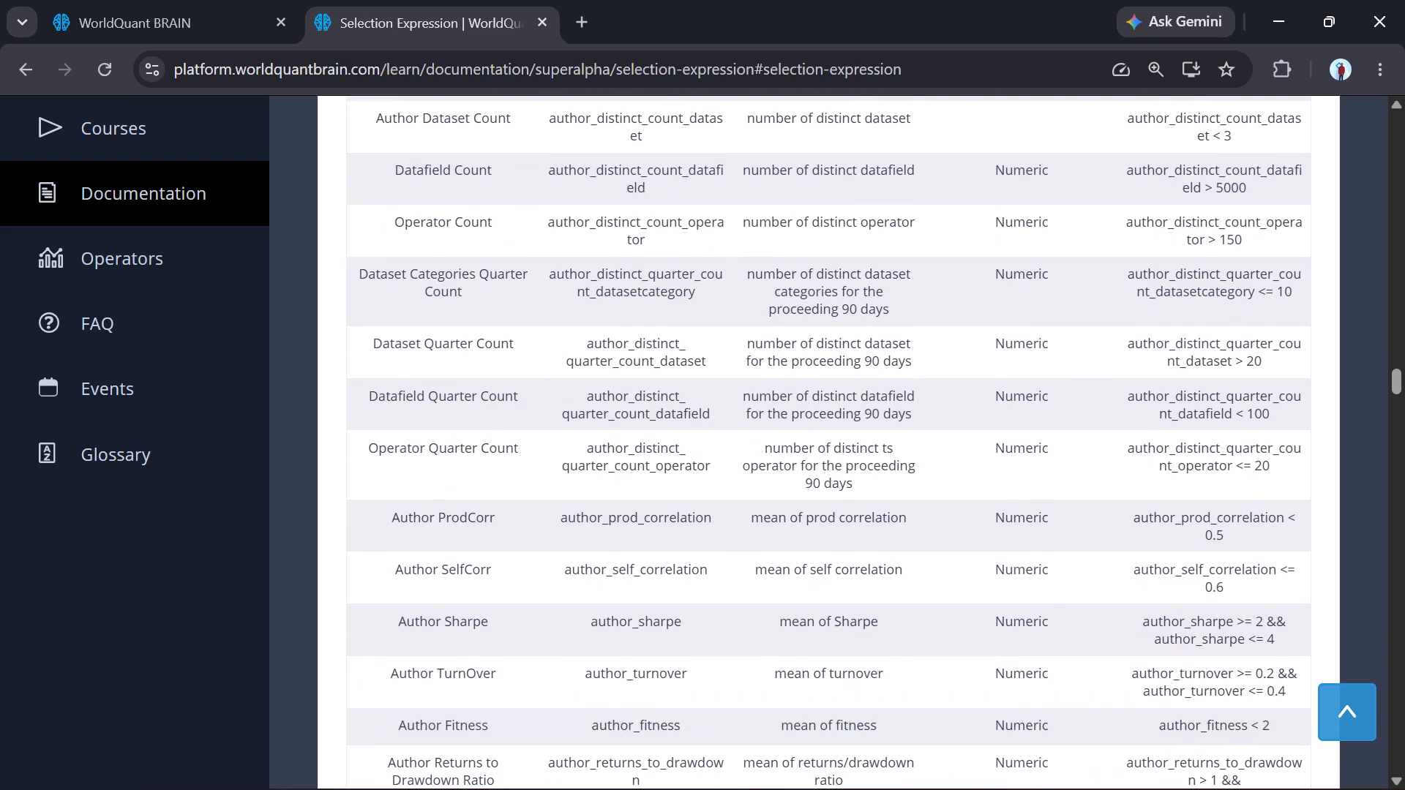
{"action": "scroll", "coordinate": [1008, 576], "scroll_direction": "down", "scroll_amount": 8}
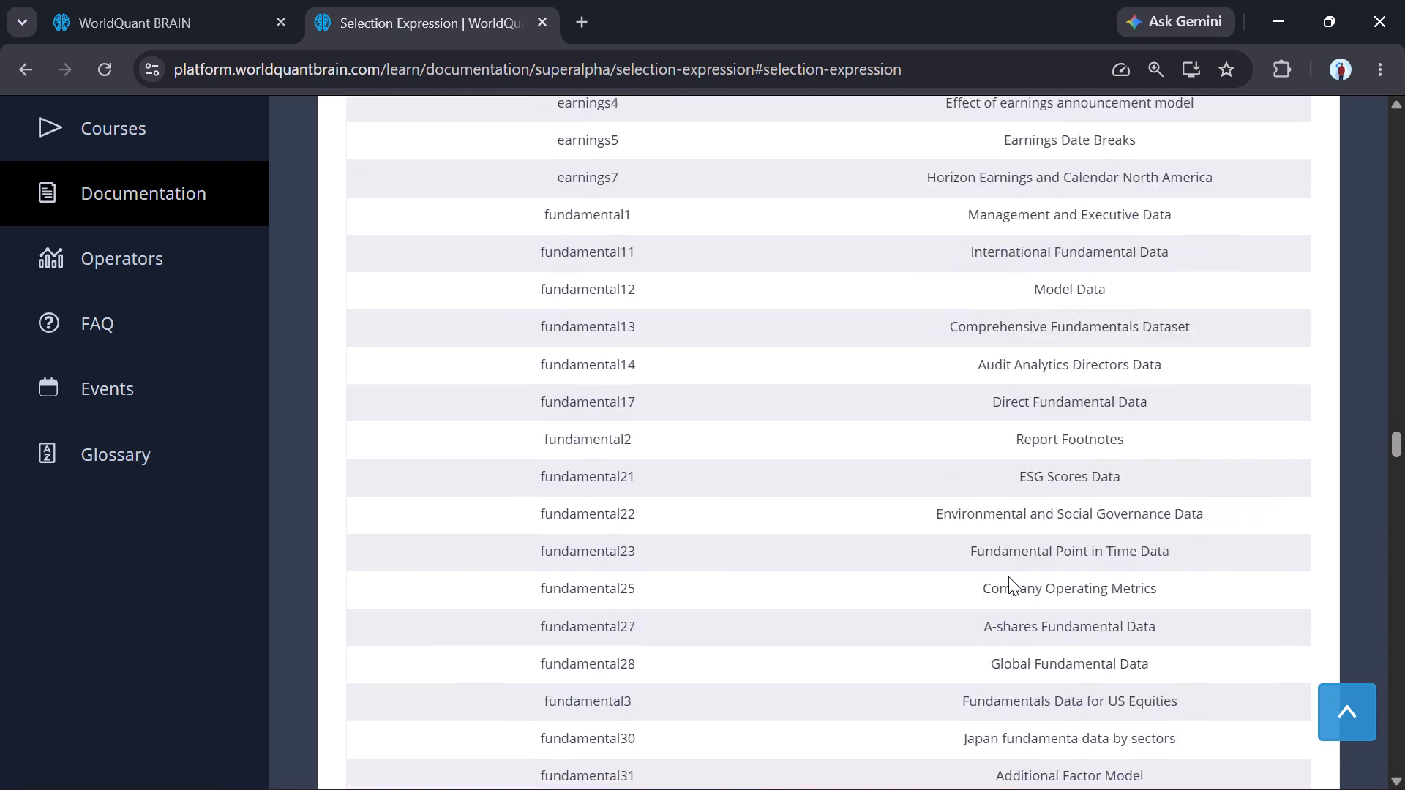
{"action": "scroll", "coordinate": [1008, 576], "scroll_direction": "down", "scroll_amount": 18}
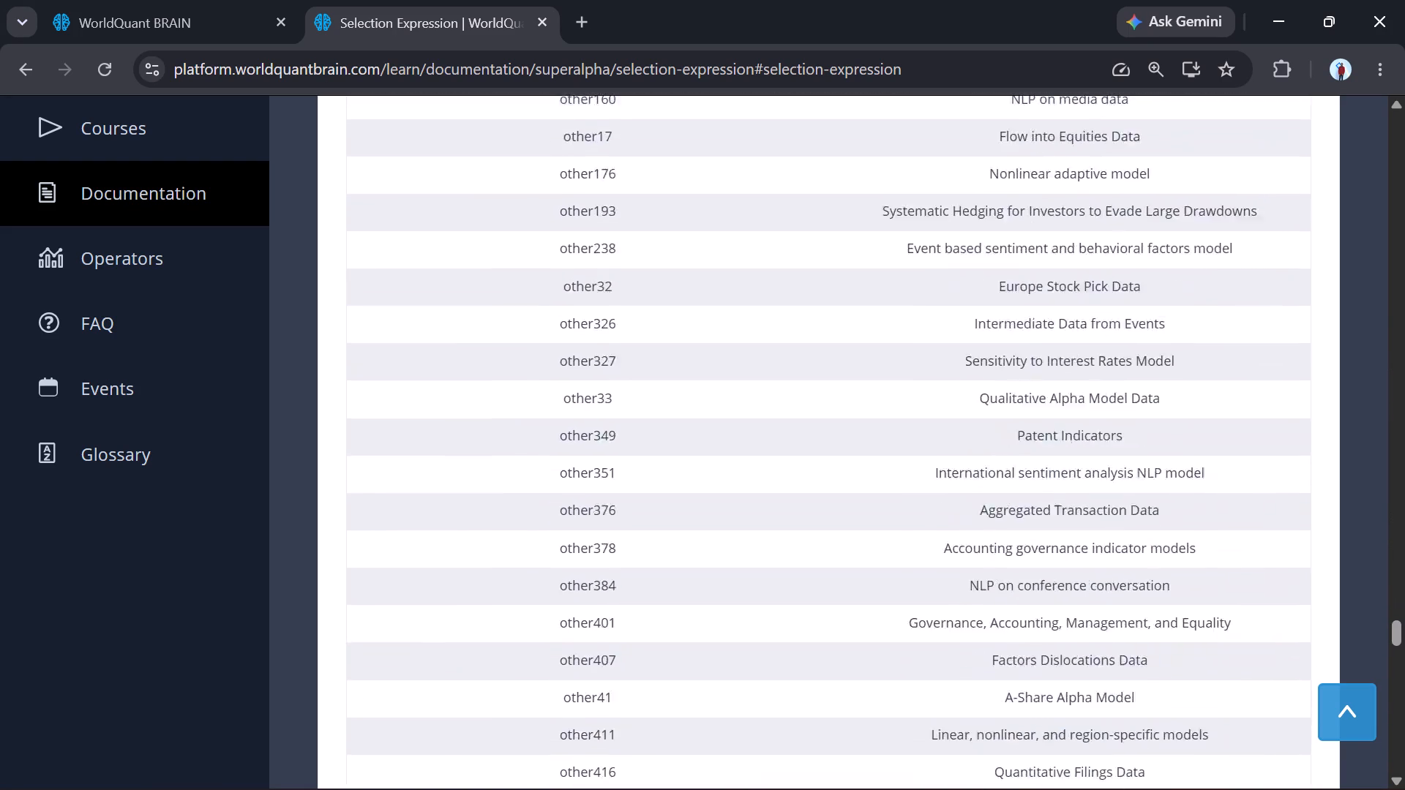
{"action": "scroll", "coordinate": [1008, 576], "scroll_direction": "down", "scroll_amount": 3}
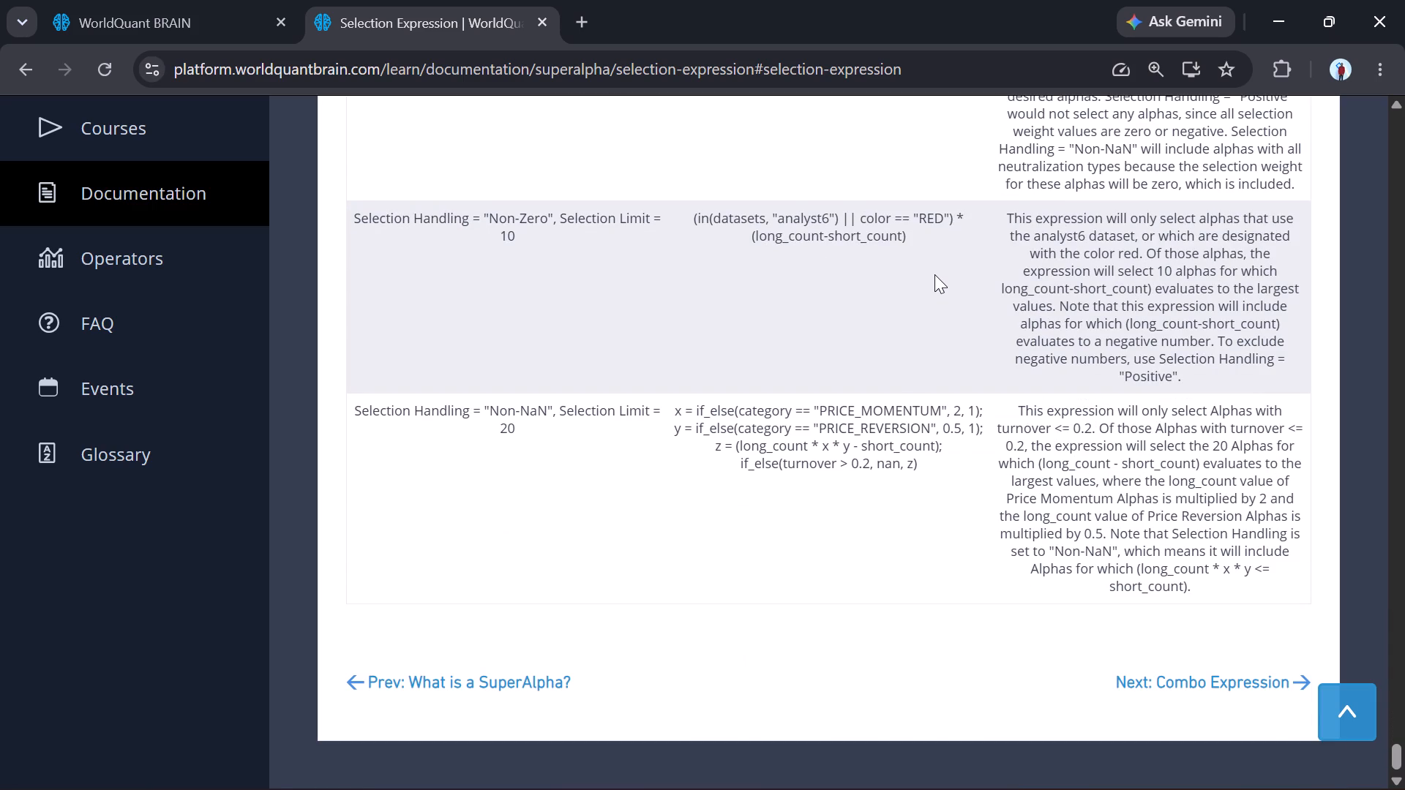
{"action": "scroll", "coordinate": [919, 233], "scroll_direction": "up", "scroll_amount": 2}
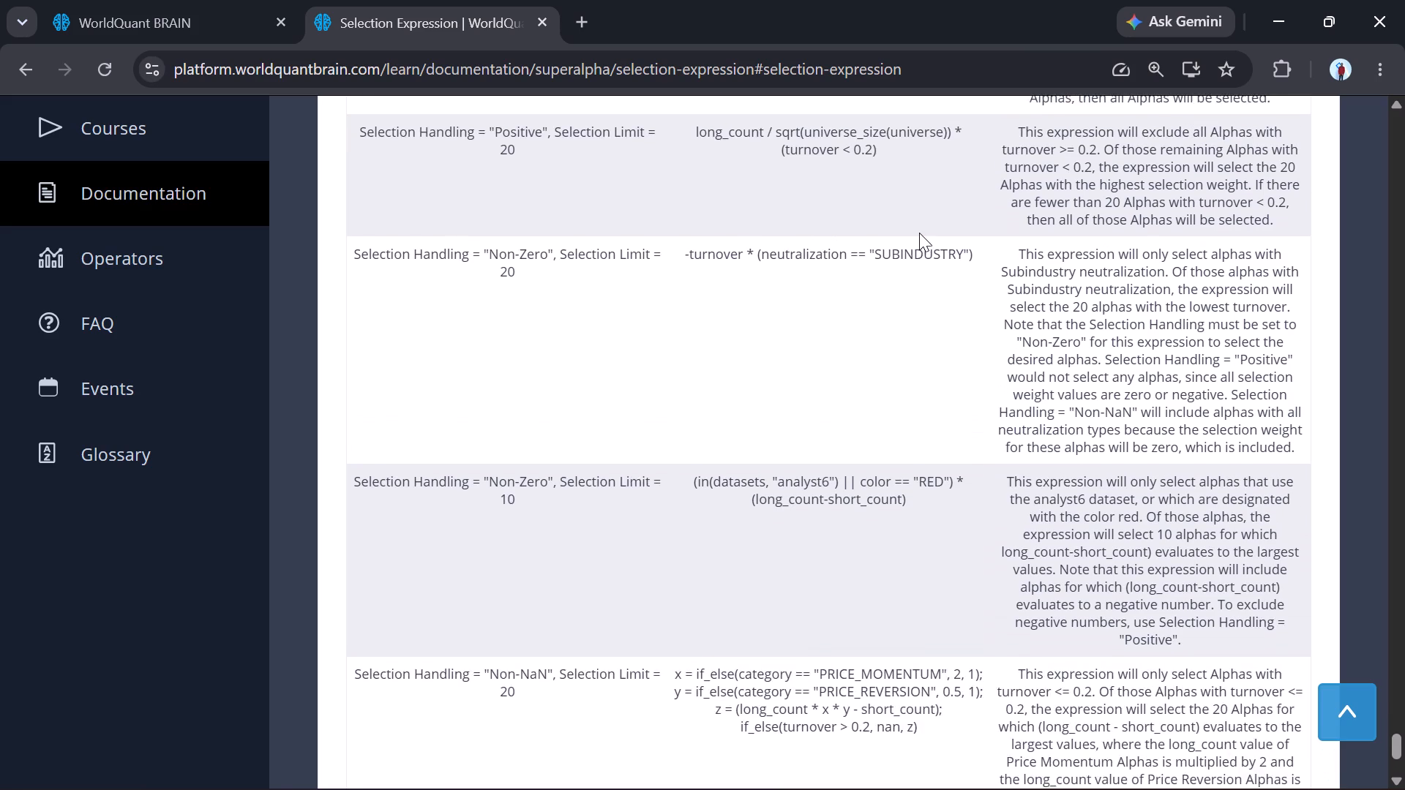
{"action": "scroll", "coordinate": [919, 233], "scroll_direction": "up", "scroll_amount": 1}
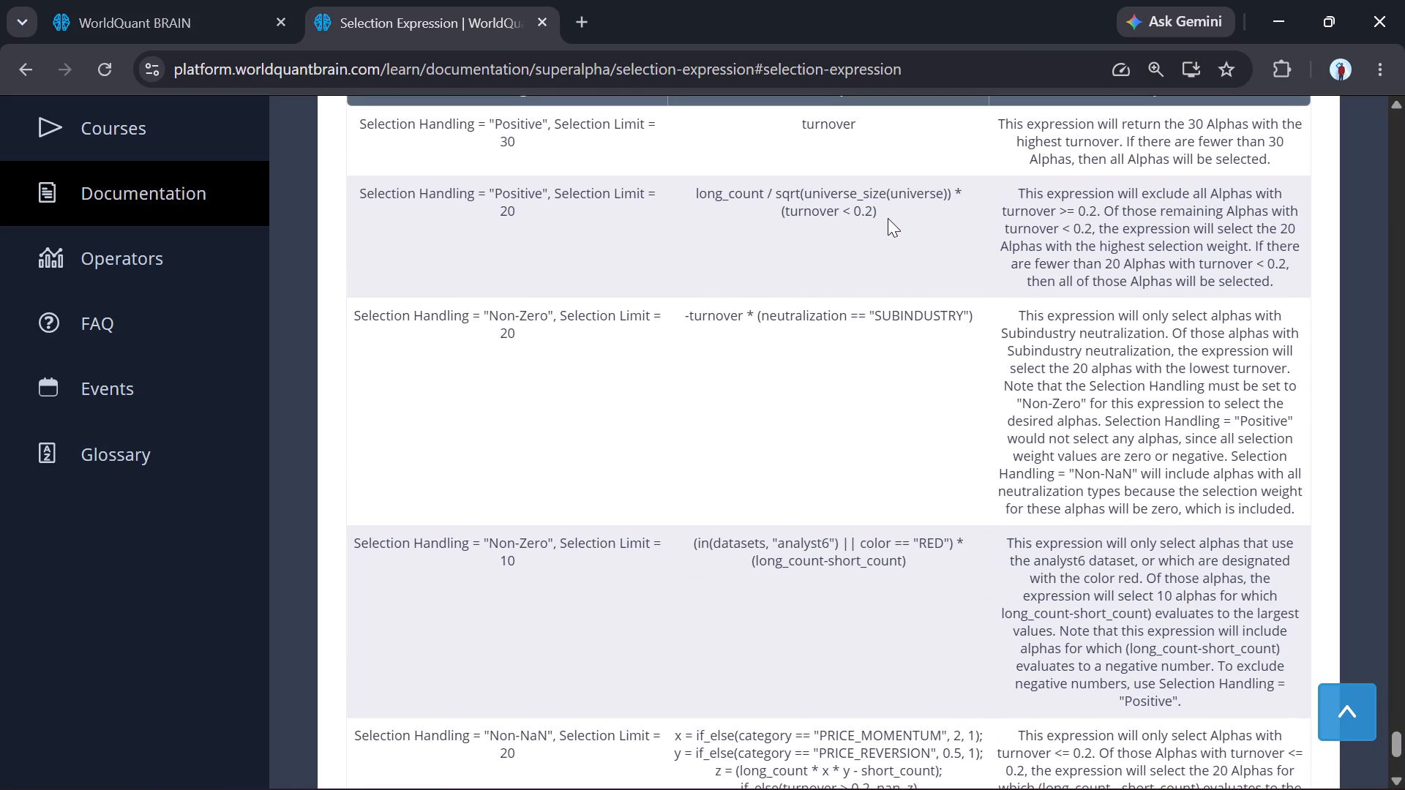
Replace Super Simulation 4's selection expression with the documentation's example long_count / sqrt(universe_size(universe)) * (turnover < 0.2).
{"action": "left_click_drag", "start_coordinate": [888, 218], "coordinate": [697, 199]}
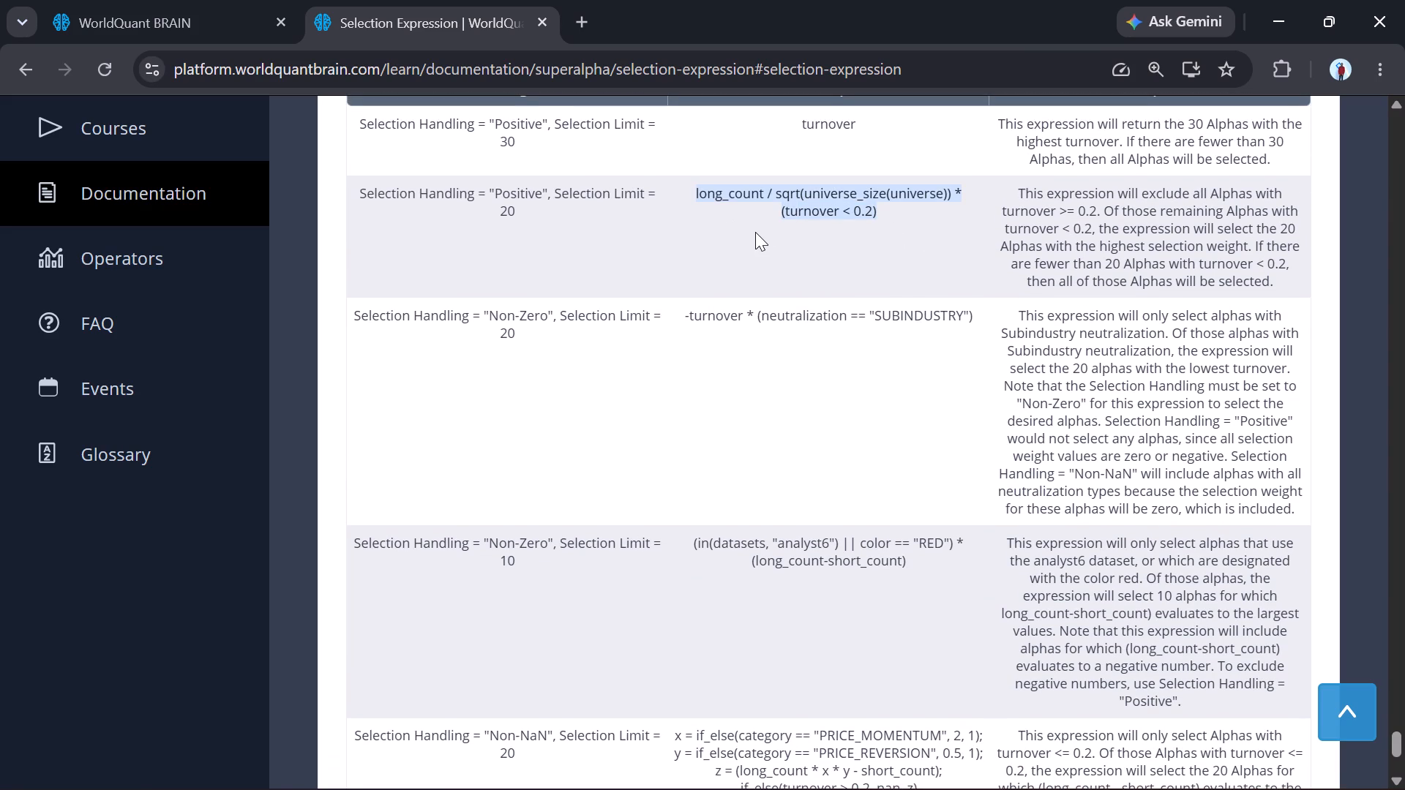
{"action": "key", "text": "shift+Left"}
{"action": "key", "text": "ctrl+c"}
{"action": "left_click", "coordinate": [203, 7]}
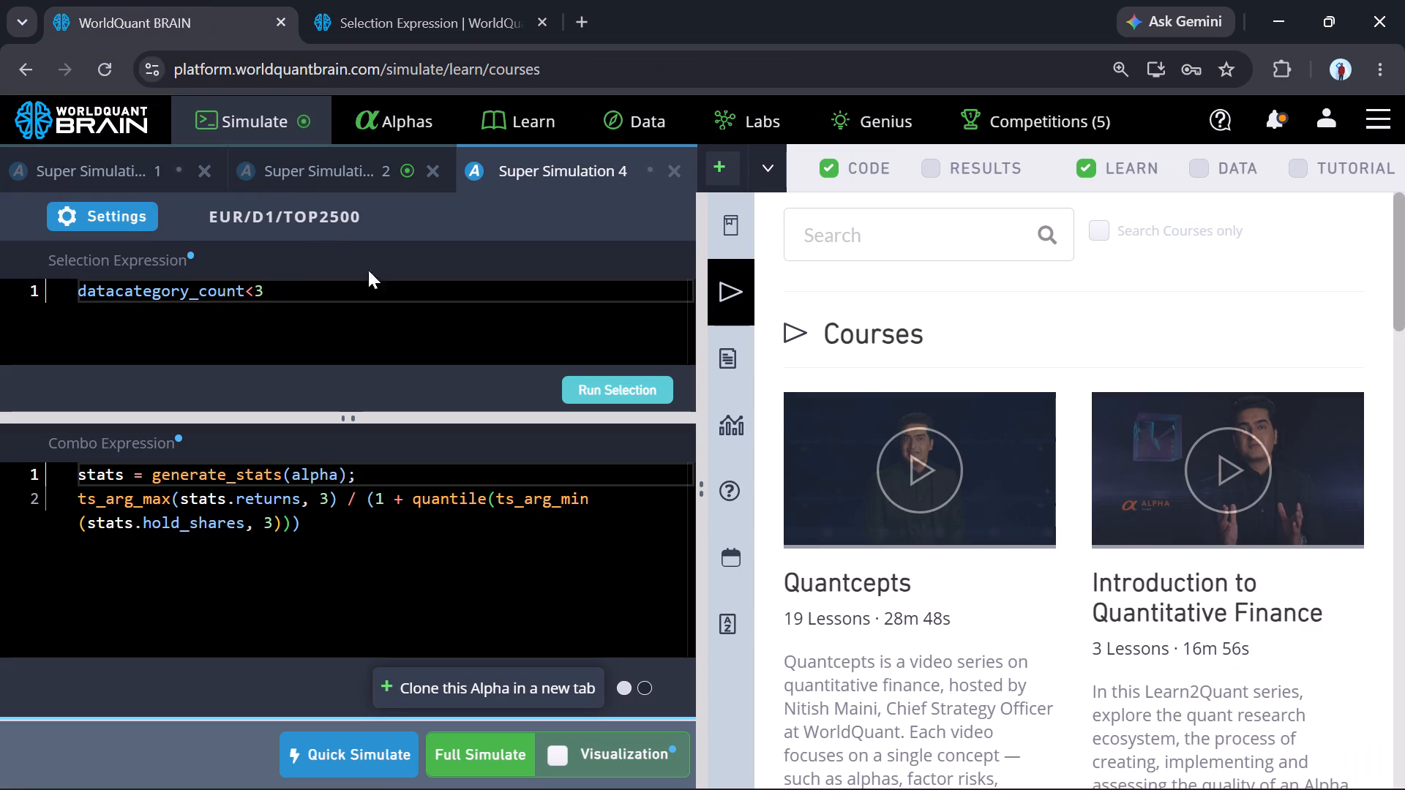
{"action": "left_click", "coordinate": [354, 328]}
{"action": "key", "text": "ctrl+a"}
{"action": "key", "text": "ctrl+v"}
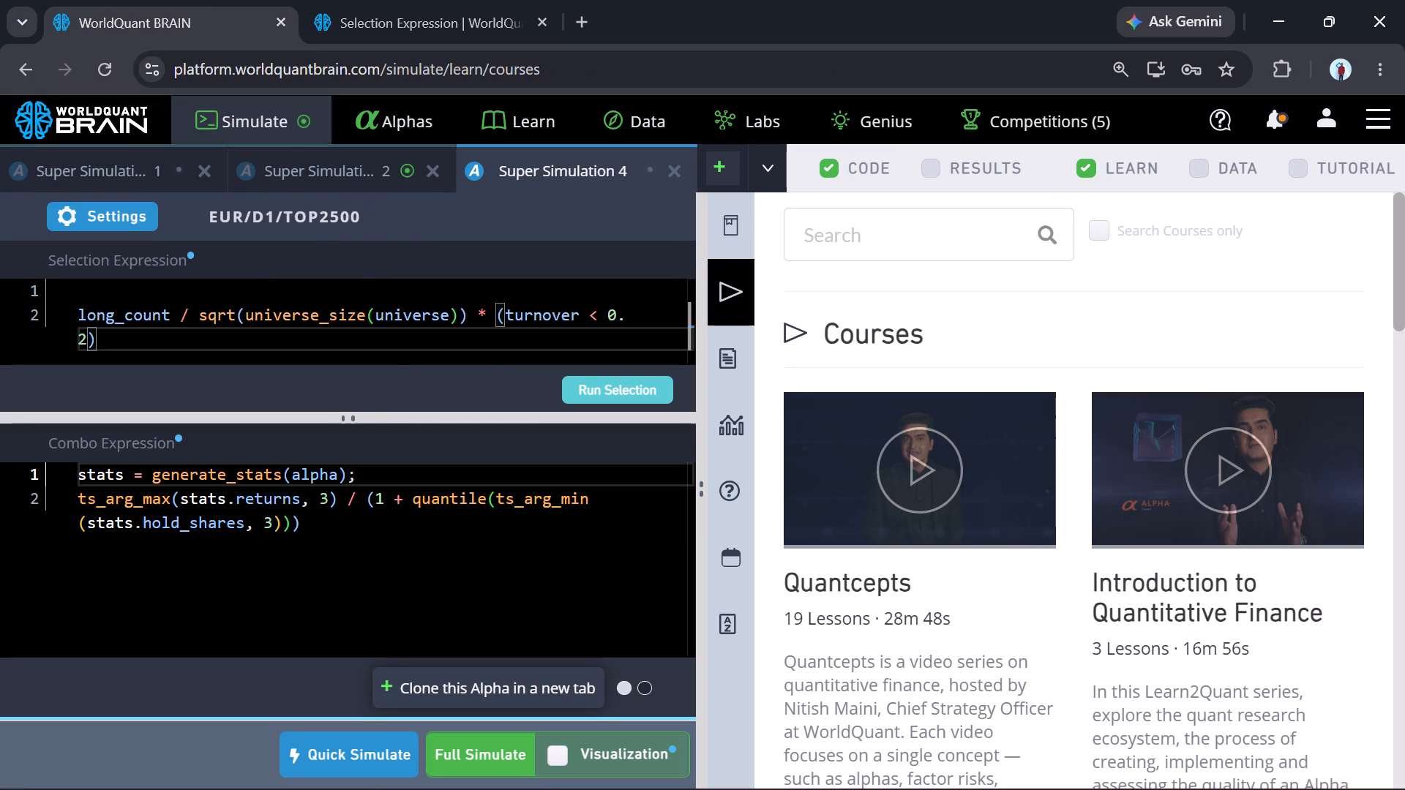
Run the selection for Super Simulation 4, show the selected alphas in the results, and start a quick simulation.
{"action": "left_click", "coordinate": [636, 387]}
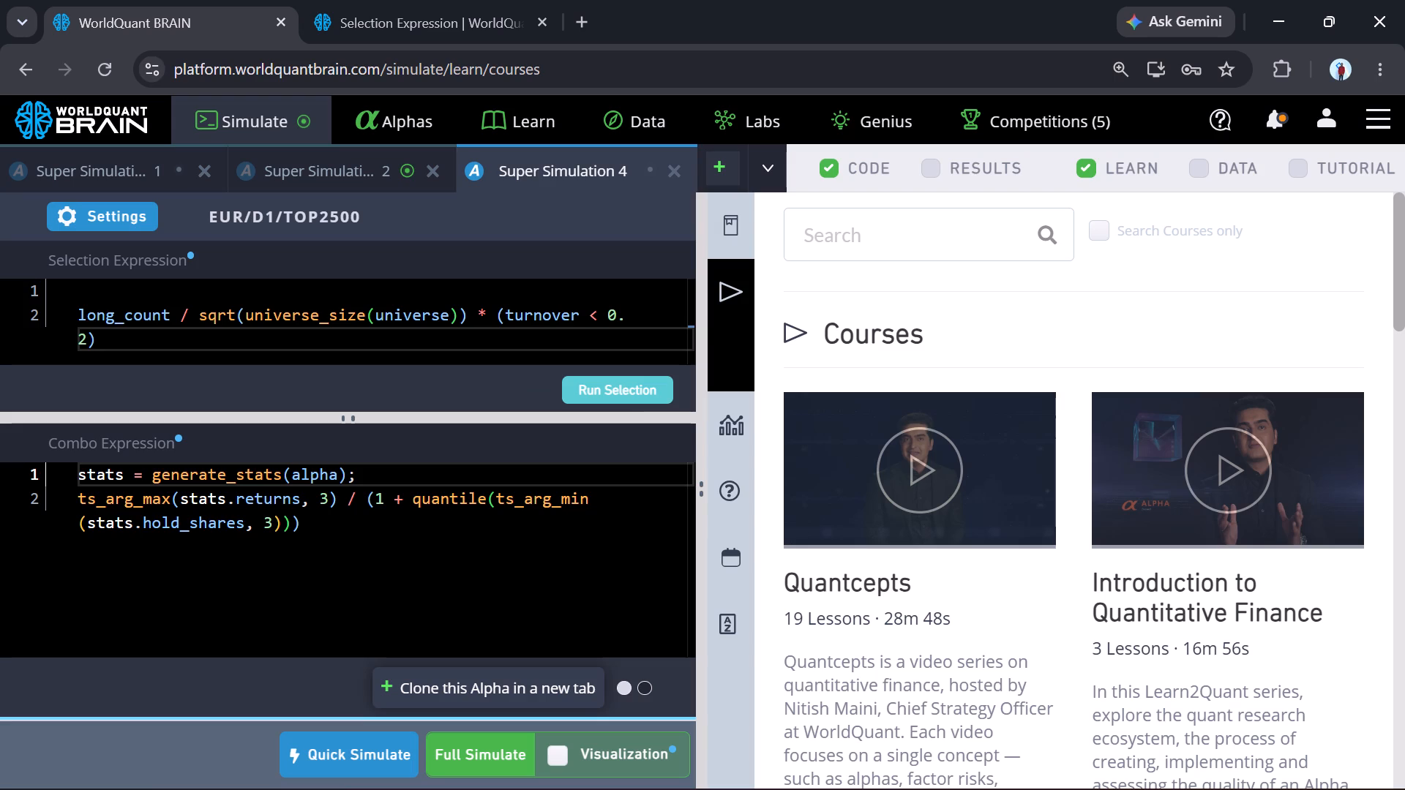
{"action": "left_click", "coordinate": [931, 168]}
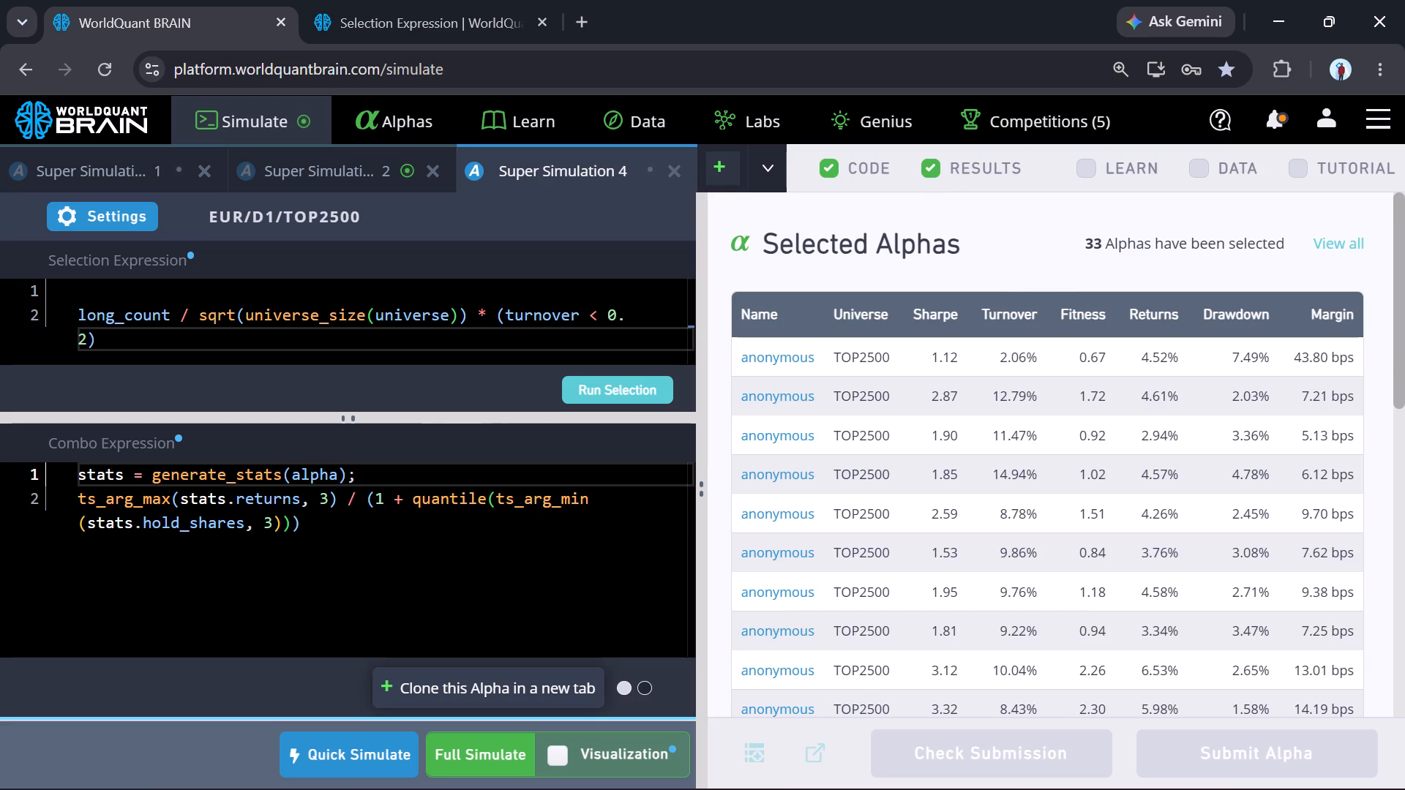
{"action": "left_click", "coordinate": [353, 759]}
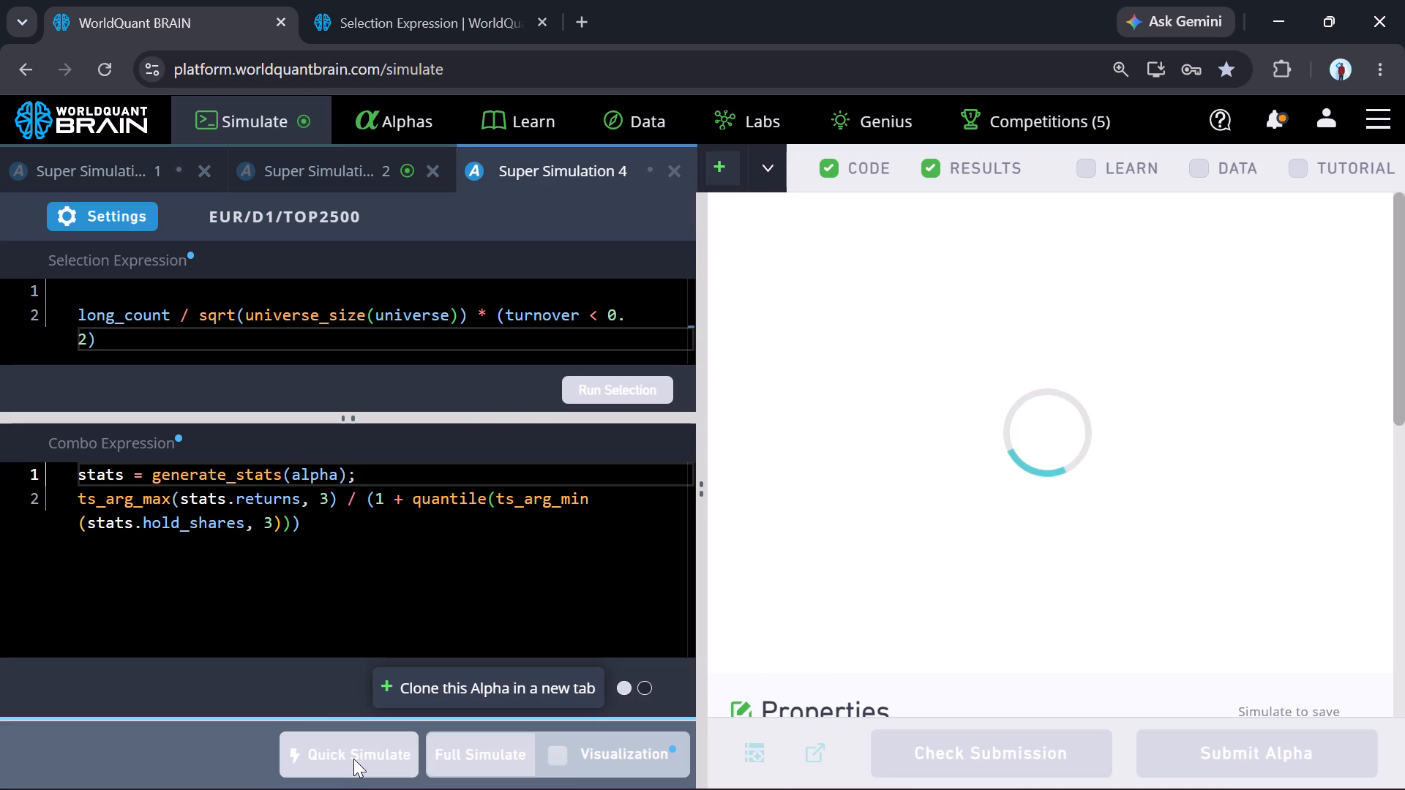
Open Super Simulation 2, reveal its test period, and review the IS summary and testing status.
{"action": "left_click", "coordinate": [335, 167]}
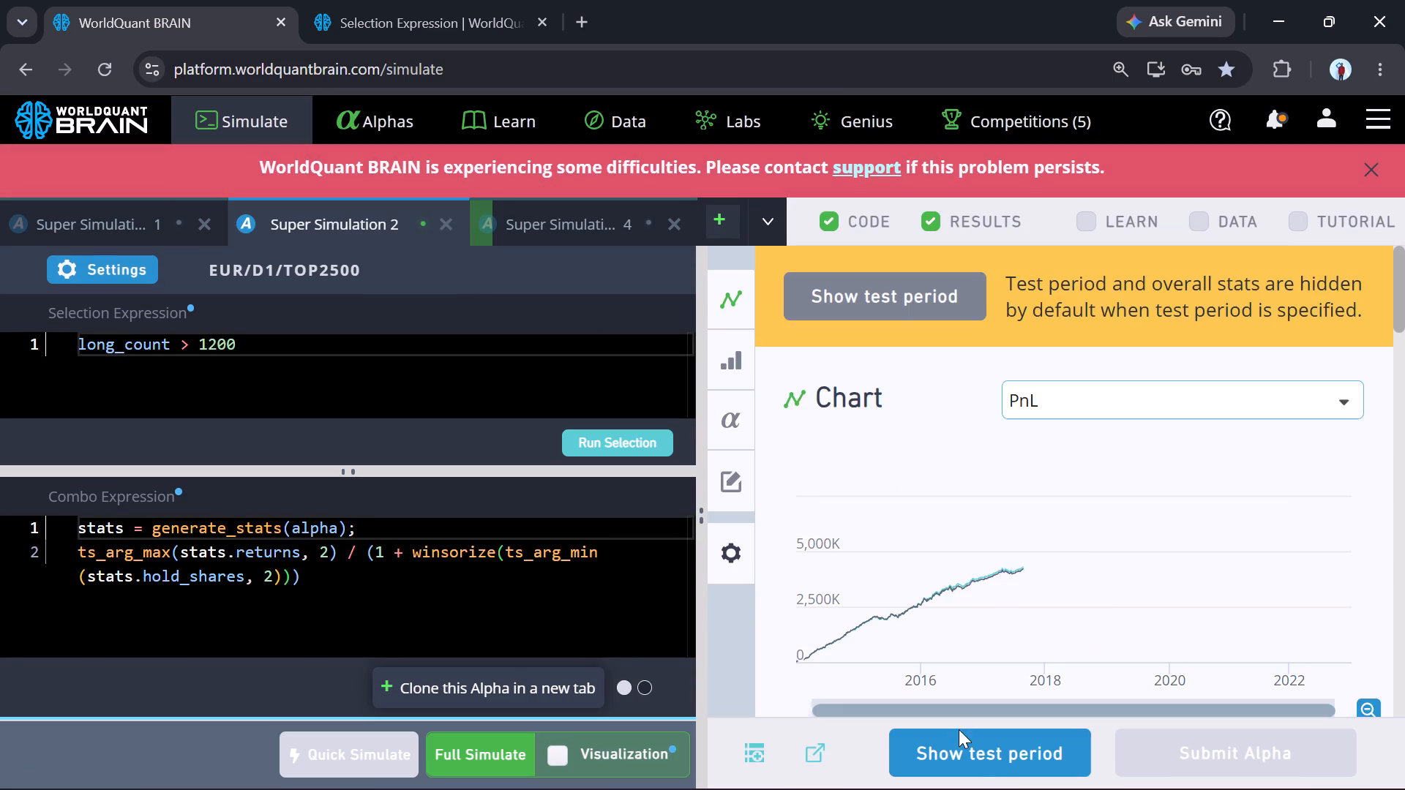
{"action": "left_click", "coordinate": [972, 756]}
{"action": "scroll", "coordinate": [1049, 575], "scroll_direction": "down", "scroll_amount": 4}
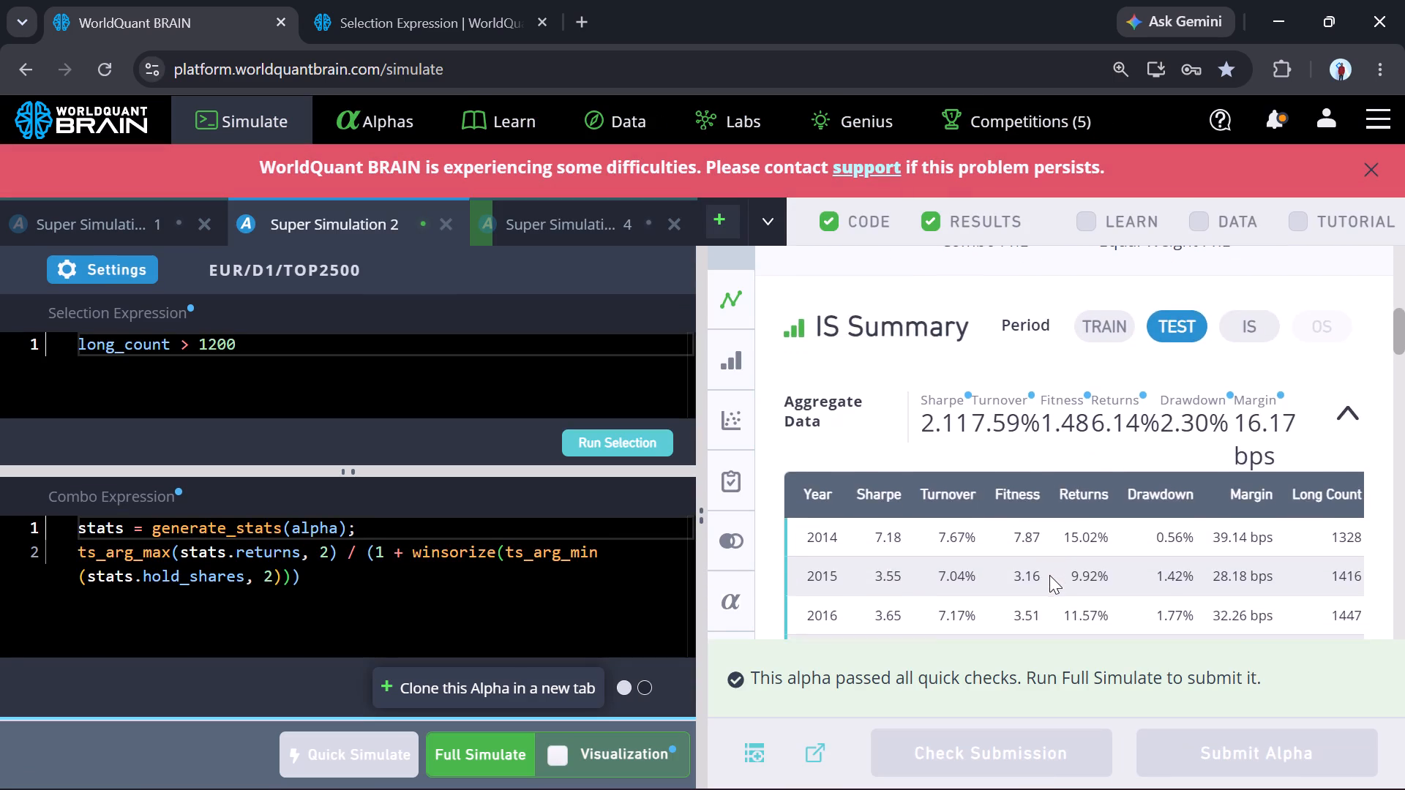
{"action": "scroll", "coordinate": [1049, 575], "scroll_direction": "down", "scroll_amount": 6}
Run the production correlation check for Super Simulation 2.
{"action": "scroll", "coordinate": [1049, 575], "scroll_direction": "up", "scroll_amount": 3}
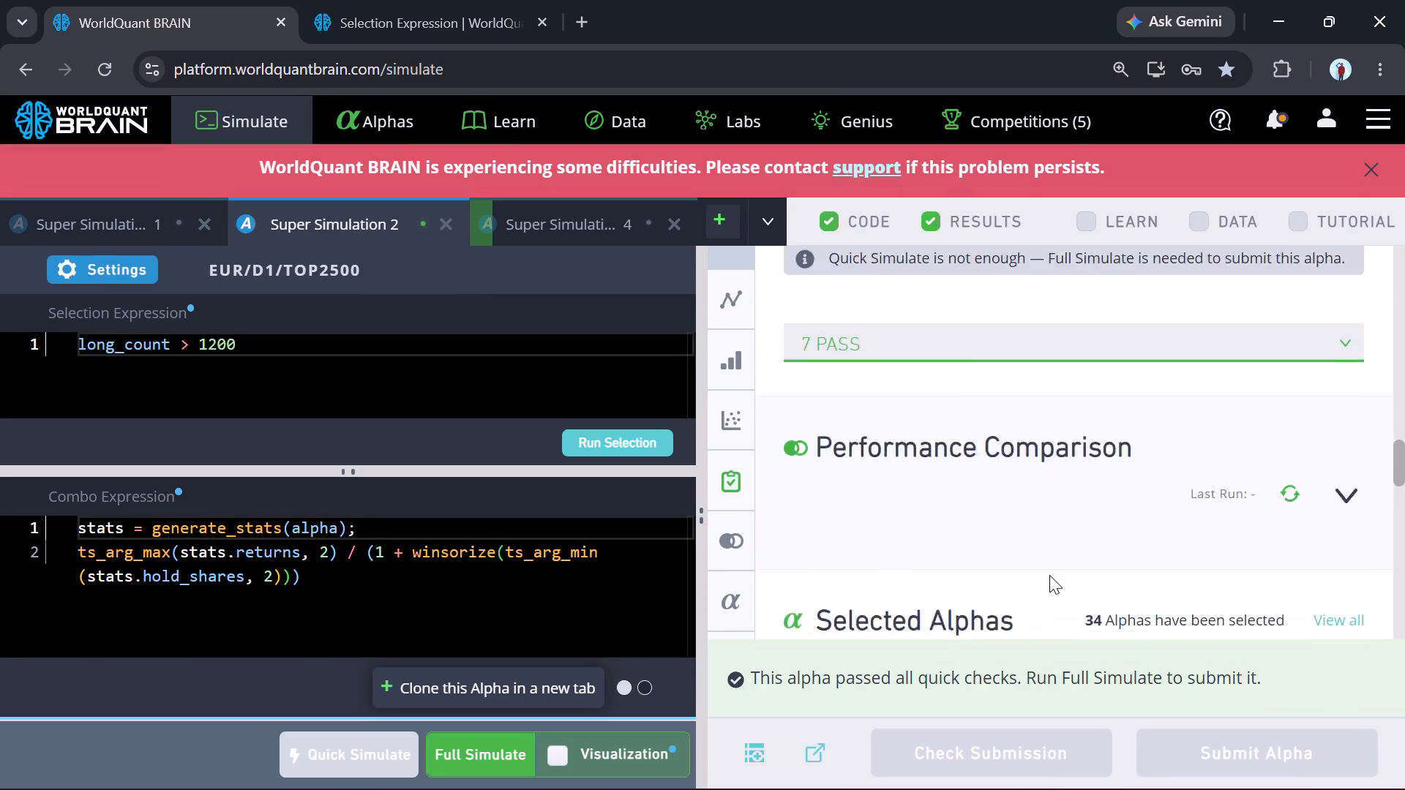
{"action": "scroll", "coordinate": [1049, 575], "scroll_direction": "up", "scroll_amount": 2}
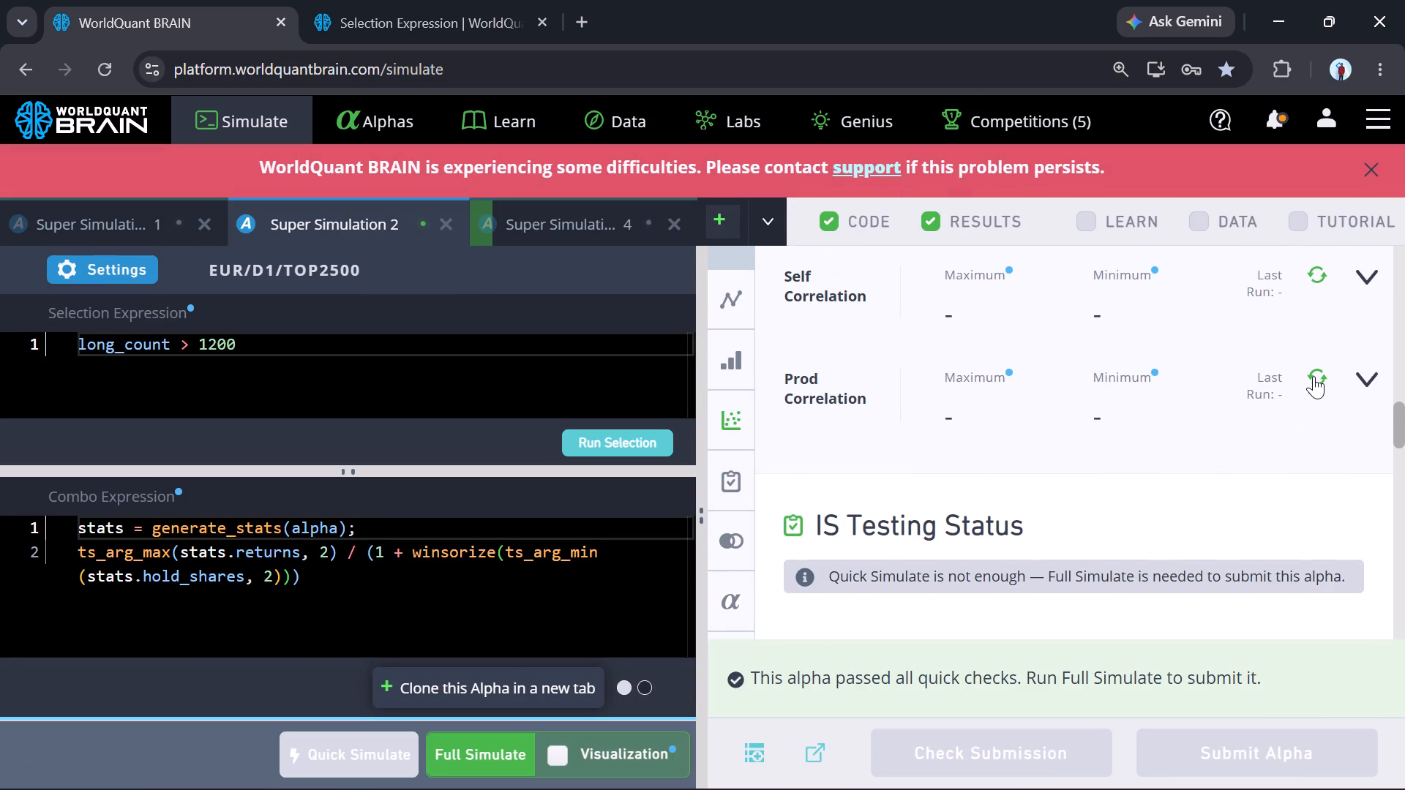
{"action": "left_click", "coordinate": [1314, 376]}
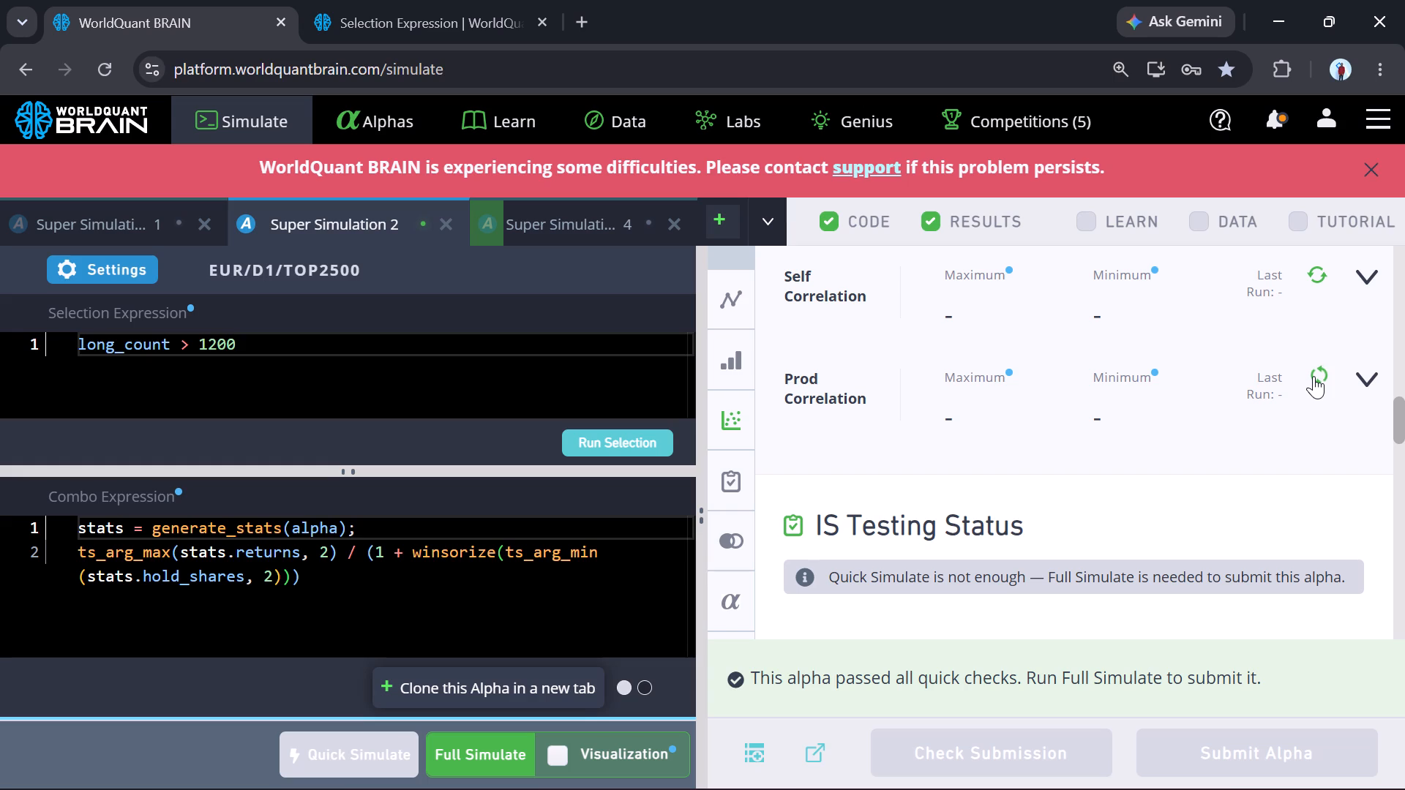
Replace ts_arg_min with ts_sum in Super Simulation 2's combo expression and run a quick simulation.
{"action": "double_click", "coordinate": [563, 565]}
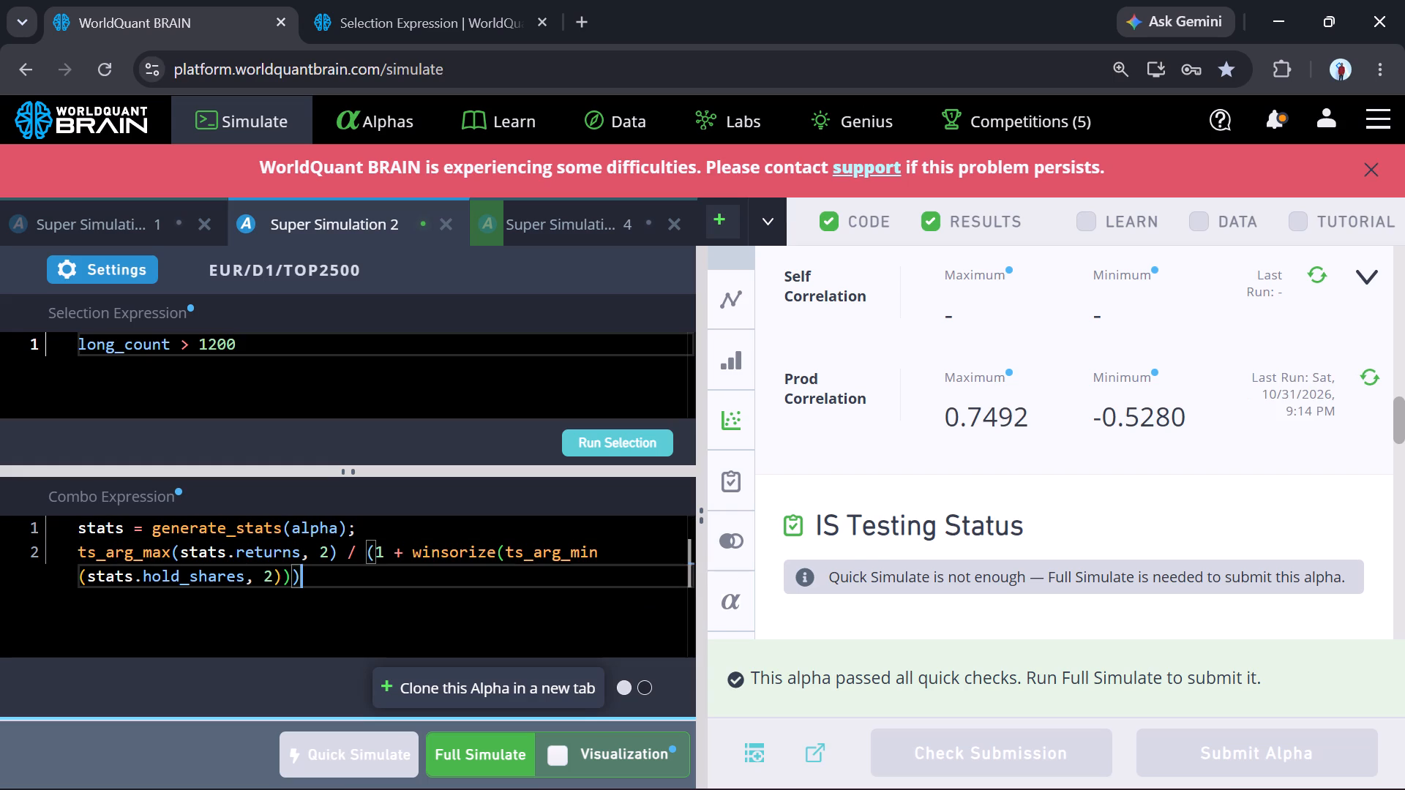
{"action": "double_click", "coordinate": [528, 553]}
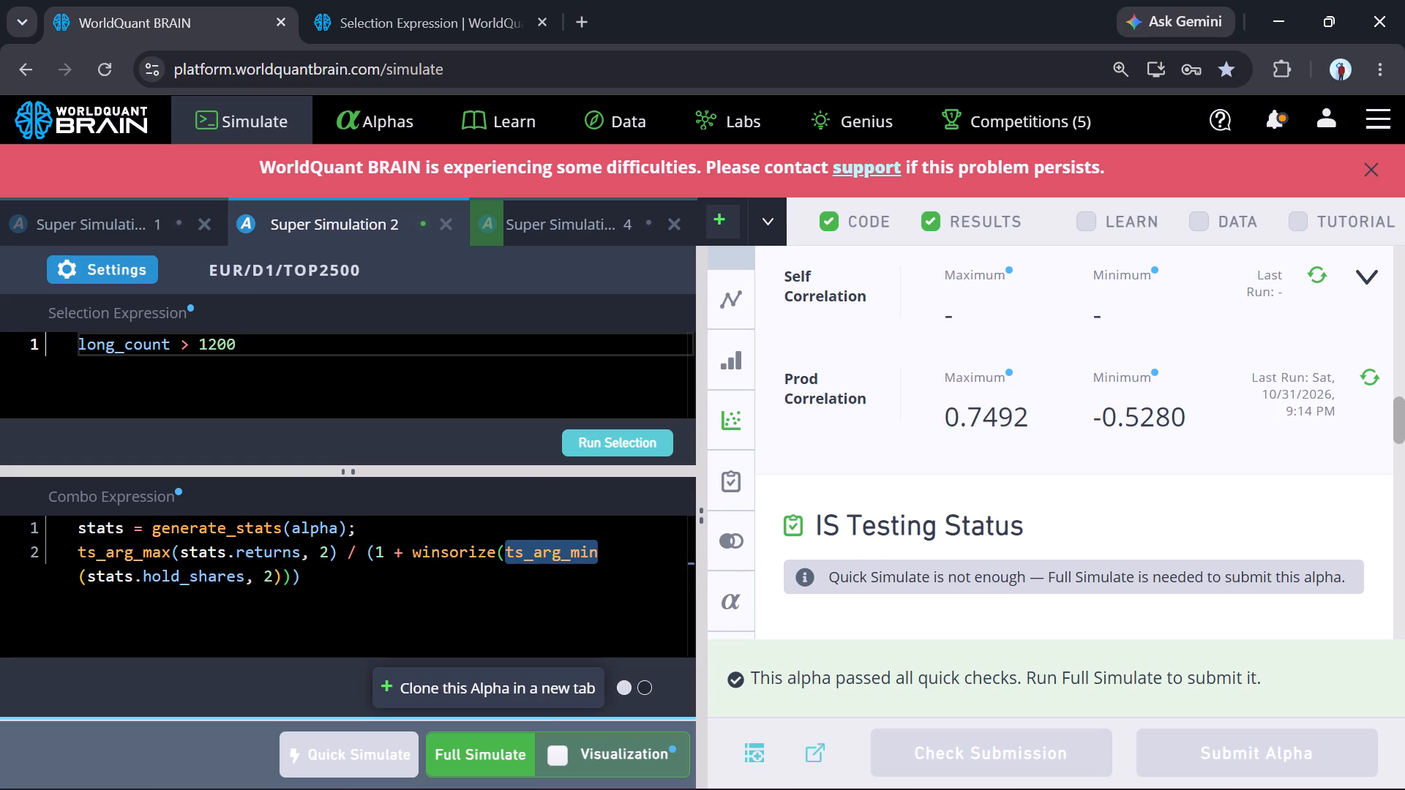
{"action": "type", "text": "tssum"}
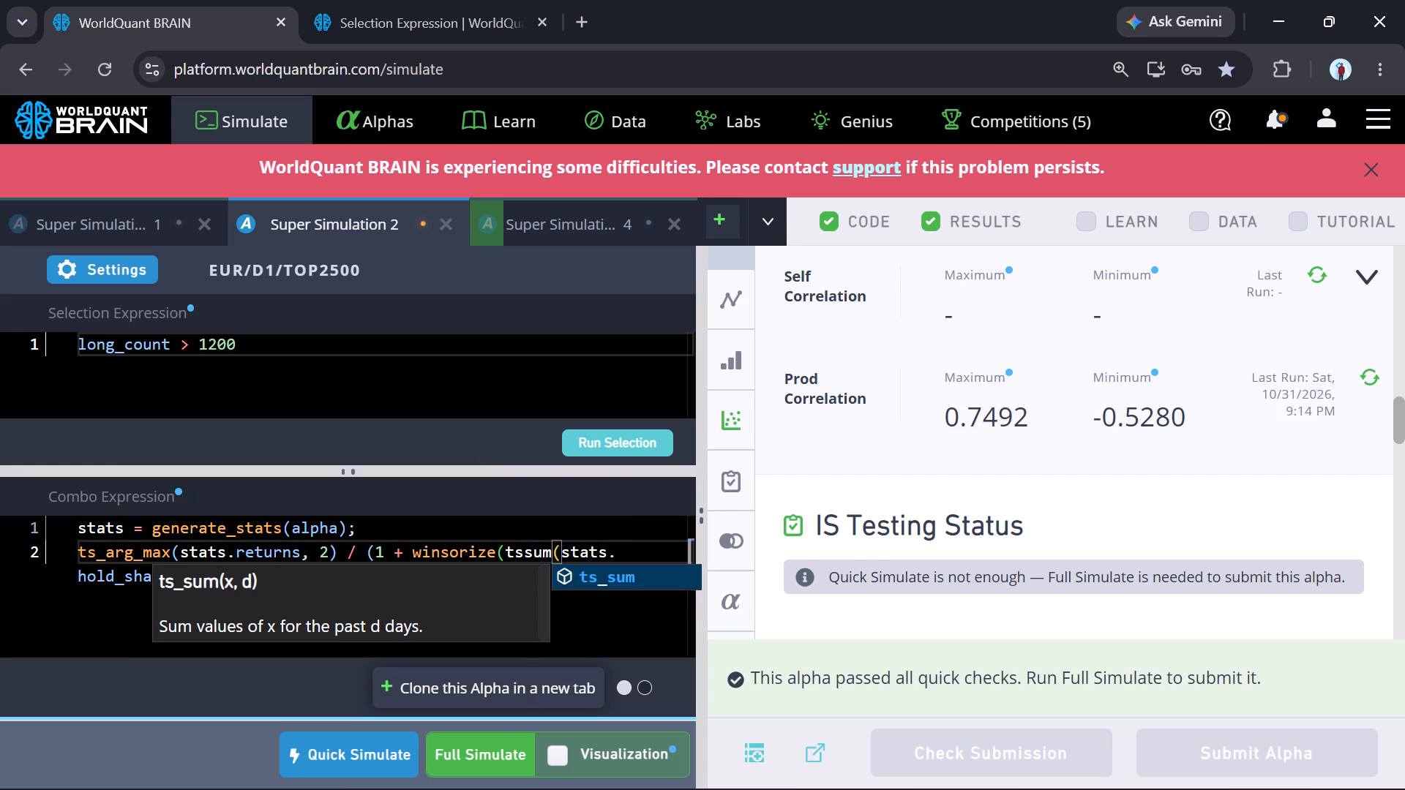
{"action": "left_click", "coordinate": [605, 571]}
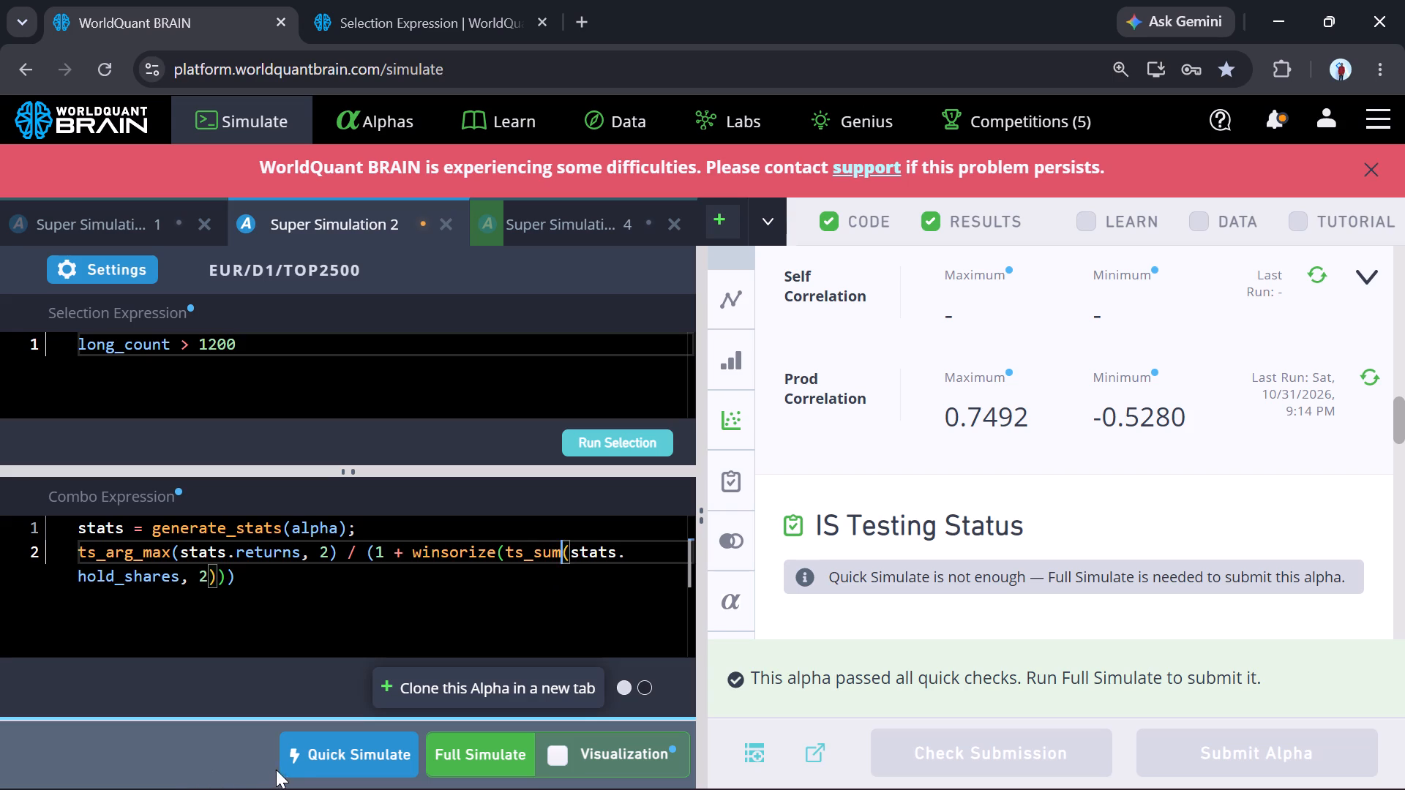
{"action": "left_click", "coordinate": [292, 764]}
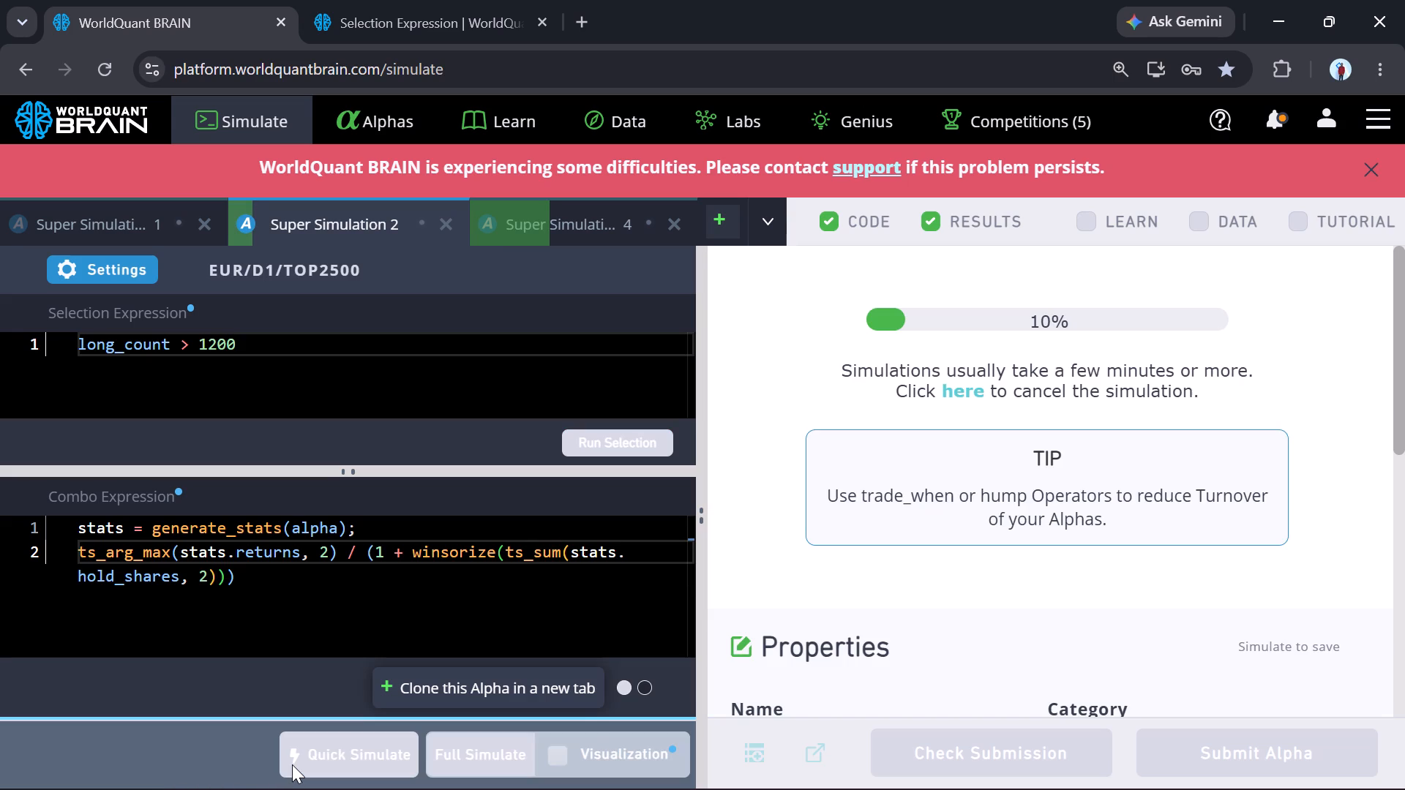
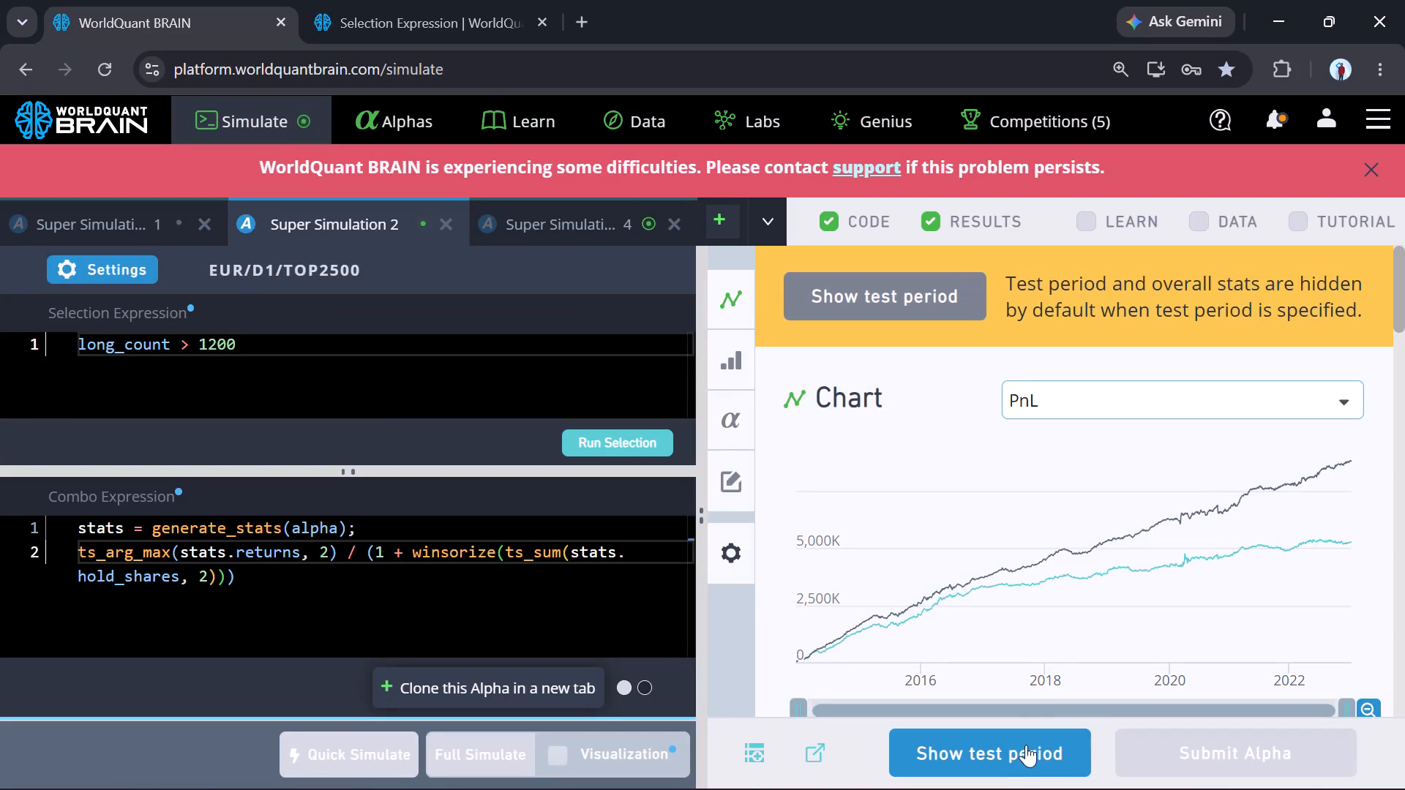
Reveal Super Simulation 2's test period and review its chart, IS testing status and selected alphas.
{"action": "left_click", "coordinate": [1012, 742]}
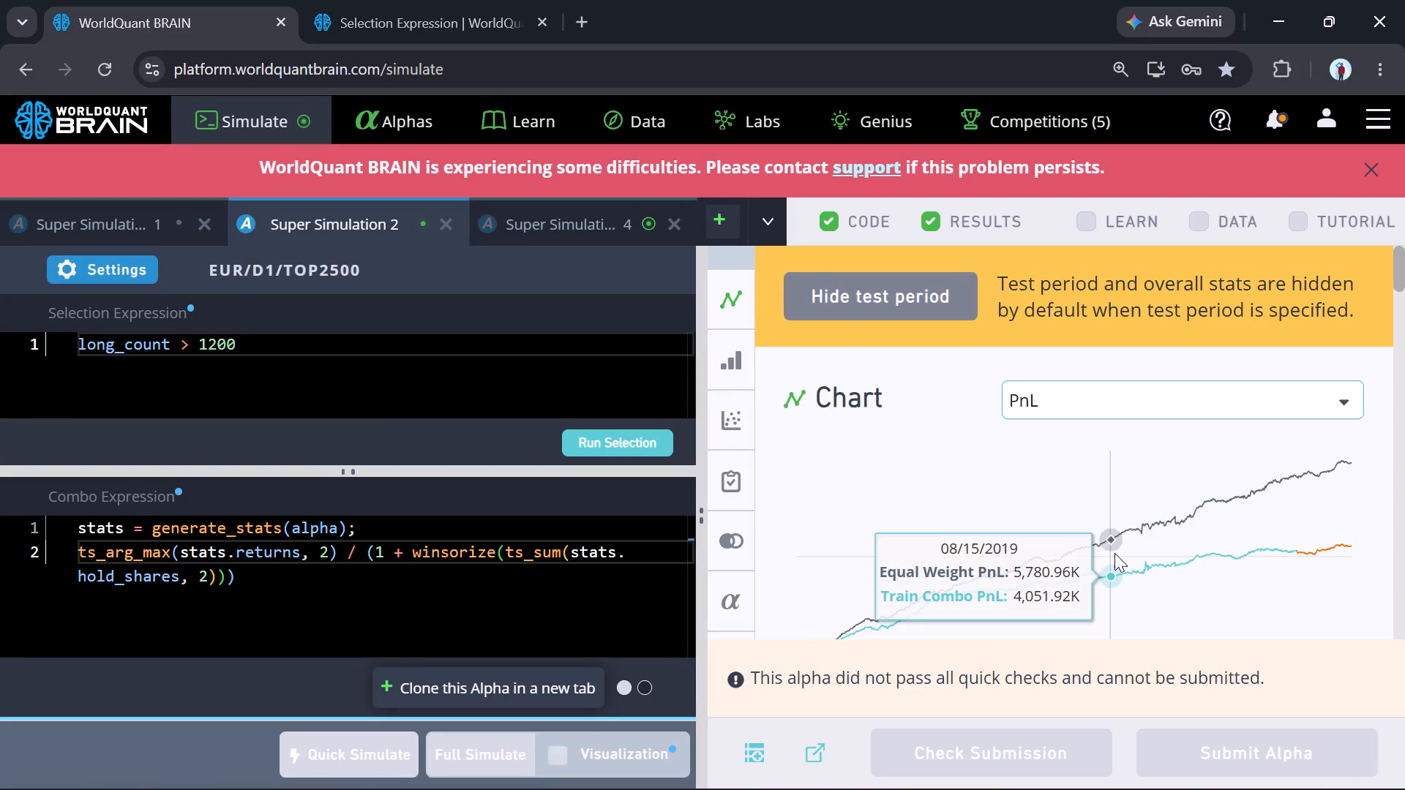
{"action": "scroll", "coordinate": [1114, 553], "scroll_direction": "down", "scroll_amount": 7}
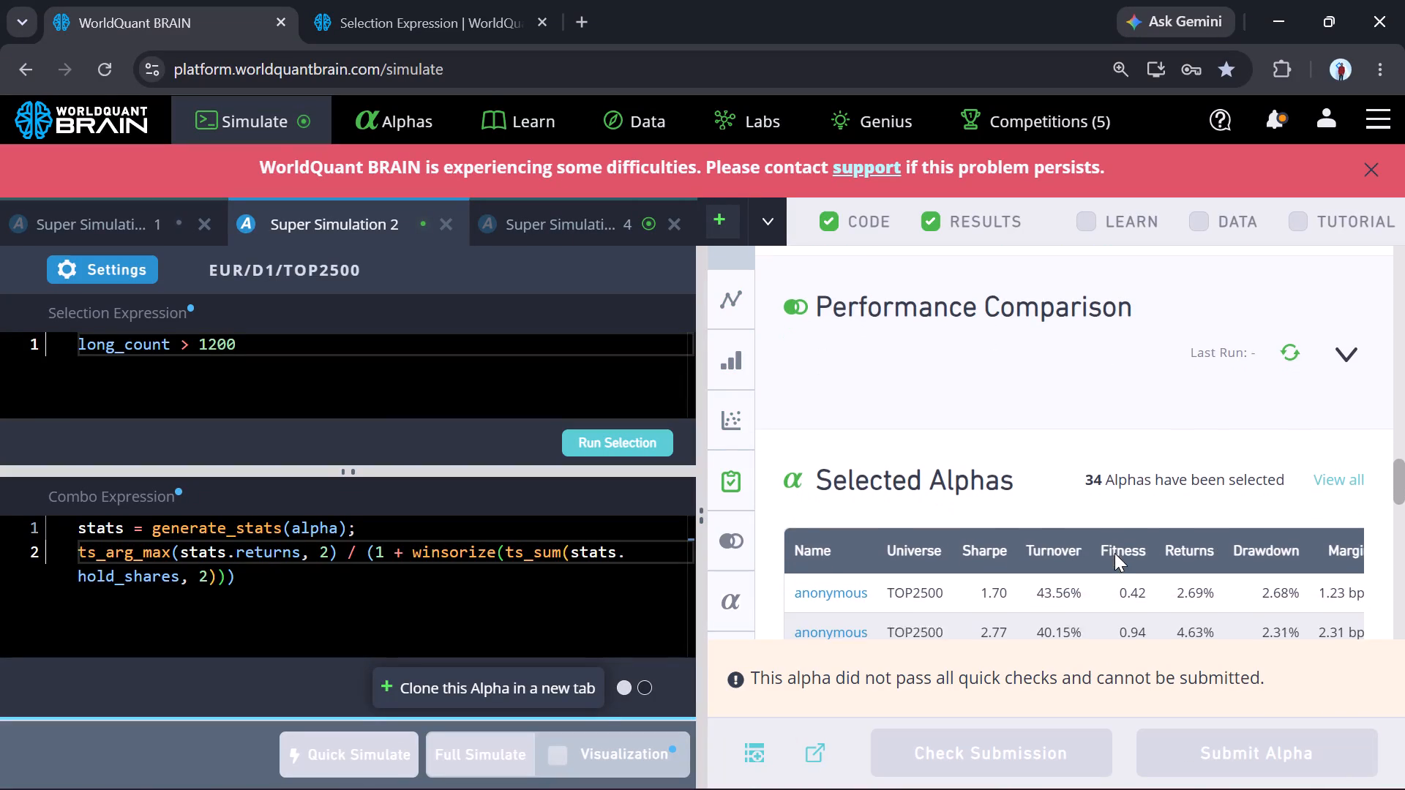
{"action": "scroll", "coordinate": [1169, 406], "scroll_direction": "up", "scroll_amount": 1}
{"action": "scroll", "coordinate": [1209, 353], "scroll_direction": "up", "scroll_amount": 1}
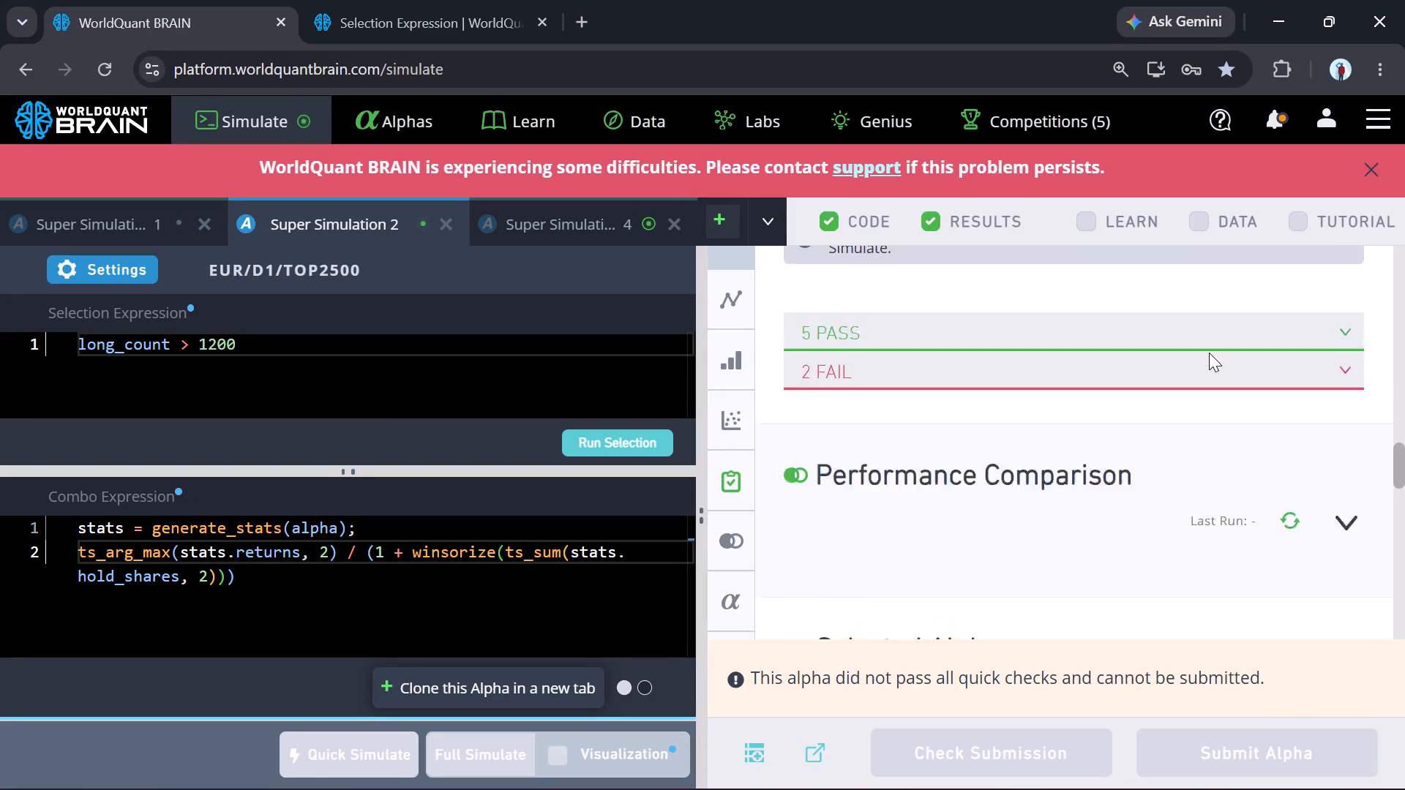
Run the production correlation check for Super Simulation 2.
{"action": "scroll", "coordinate": [1209, 353], "scroll_direction": "up", "scroll_amount": 1}
{"action": "scroll", "coordinate": [1272, 331], "scroll_direction": "up", "scroll_amount": 2}
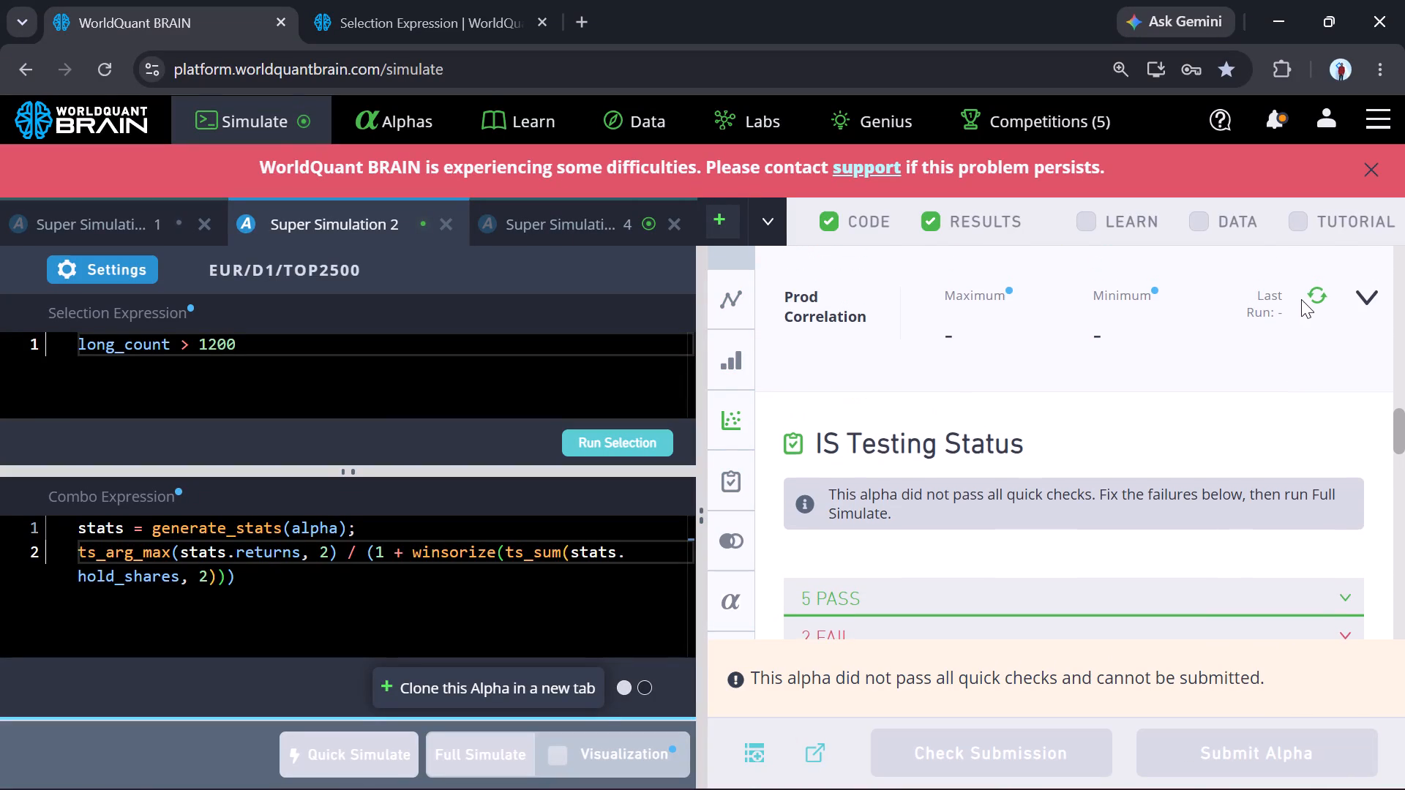
{"action": "scroll", "coordinate": [1301, 299], "scroll_direction": "up", "scroll_amount": 1}
{"action": "left_click", "coordinate": [1315, 296]}
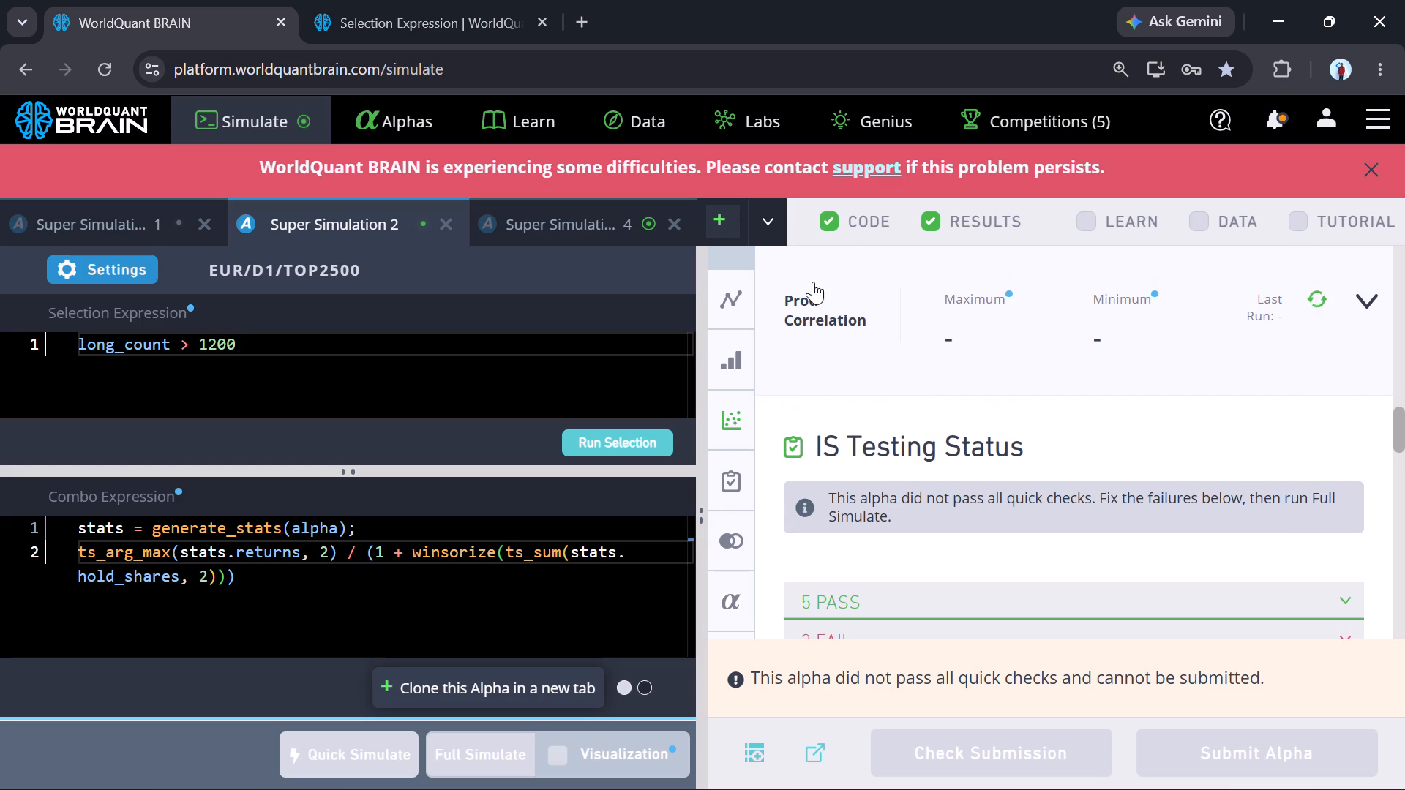
Open Super Simulation 4, reveal its test period, and run its production correlation check.
{"action": "left_click", "coordinate": [588, 220]}
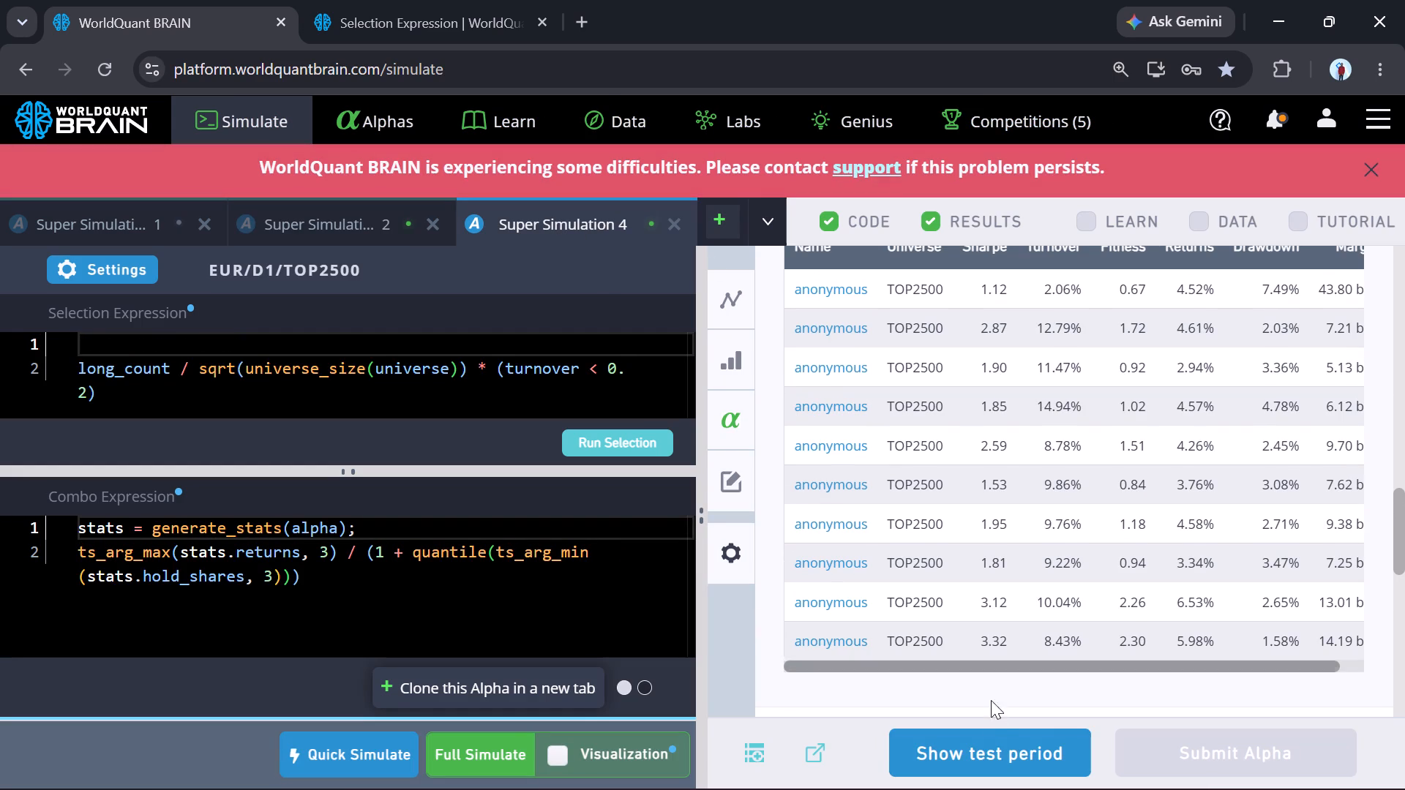
{"action": "left_click", "coordinate": [994, 737]}
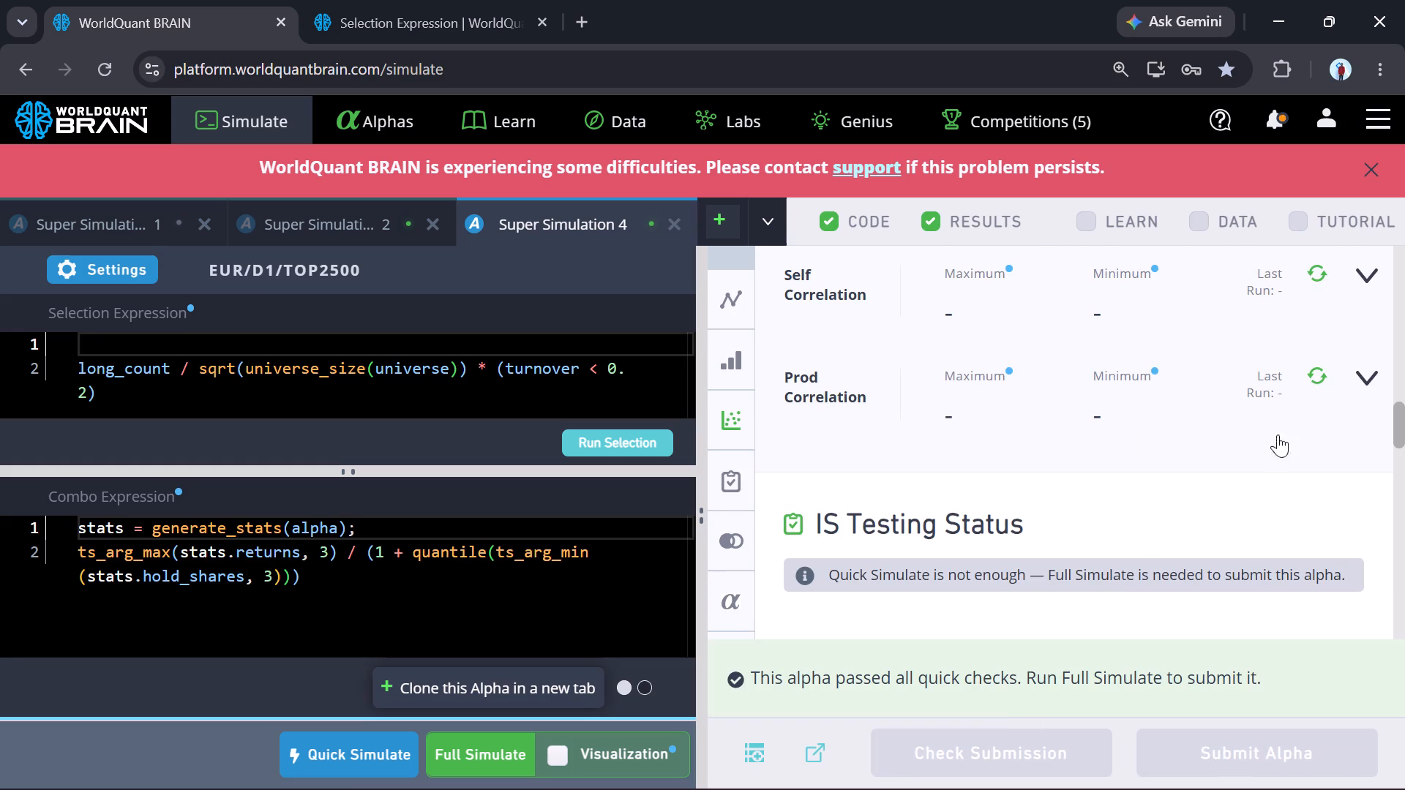
{"action": "left_click", "coordinate": [1323, 372]}
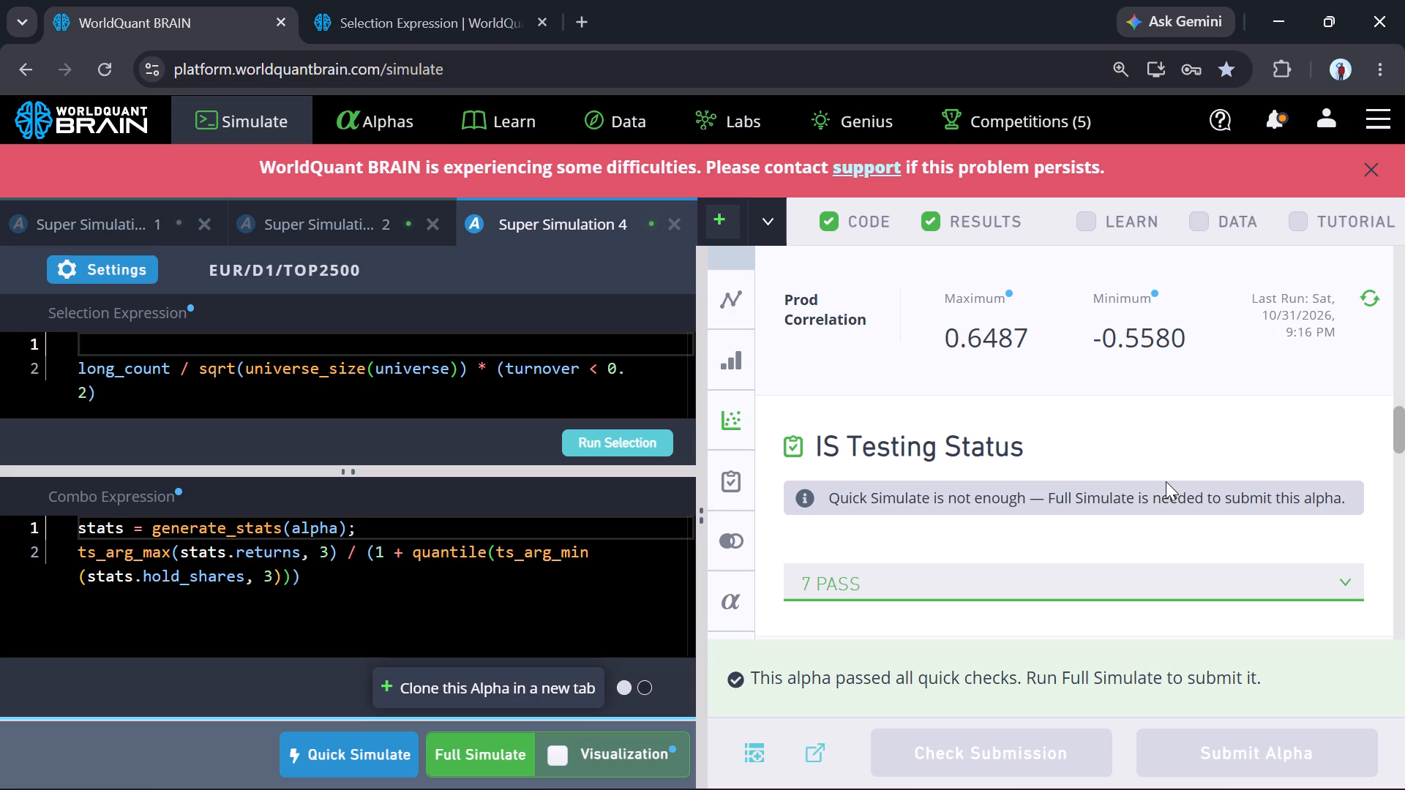
Start a full simulation of Super Simulation 4.
{"action": "left_click", "coordinate": [486, 756]}
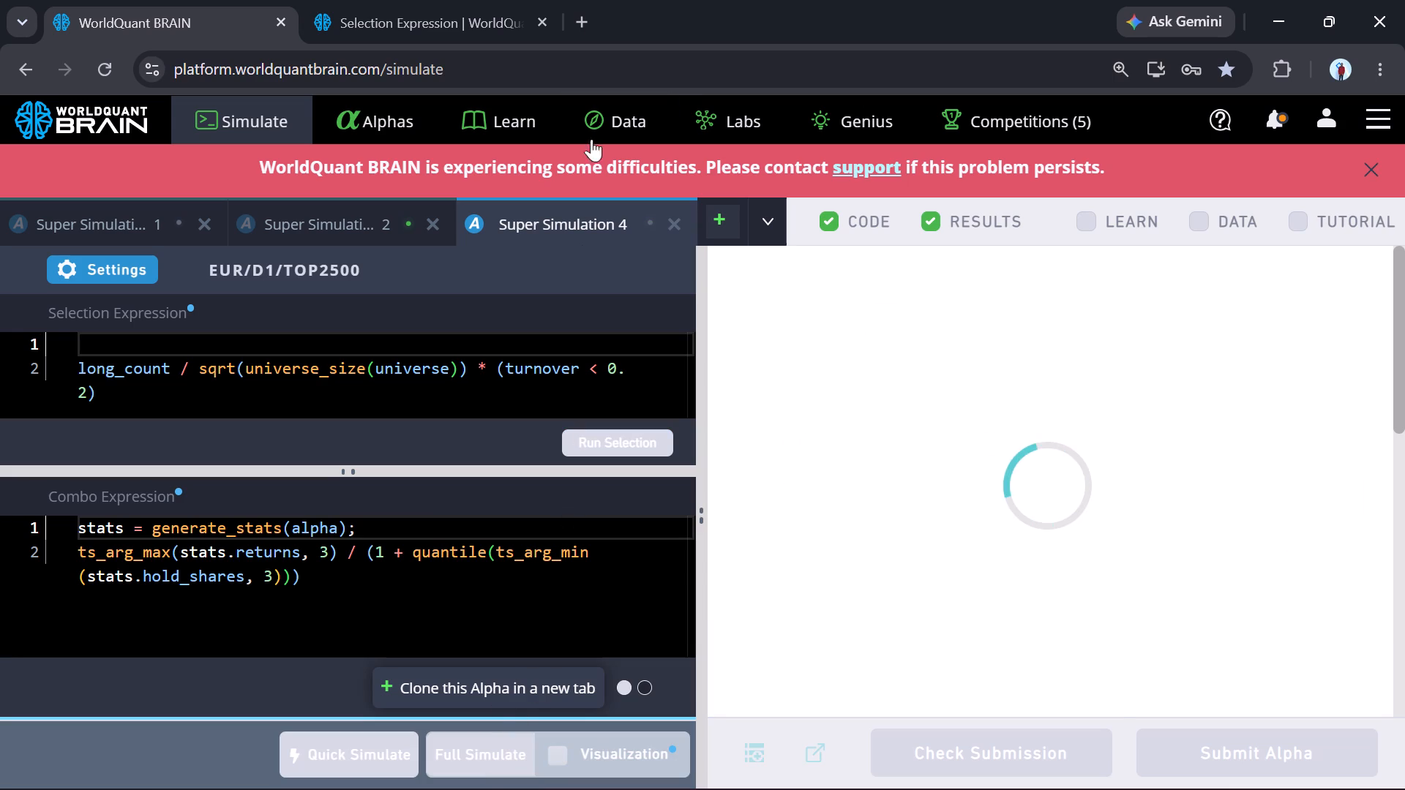
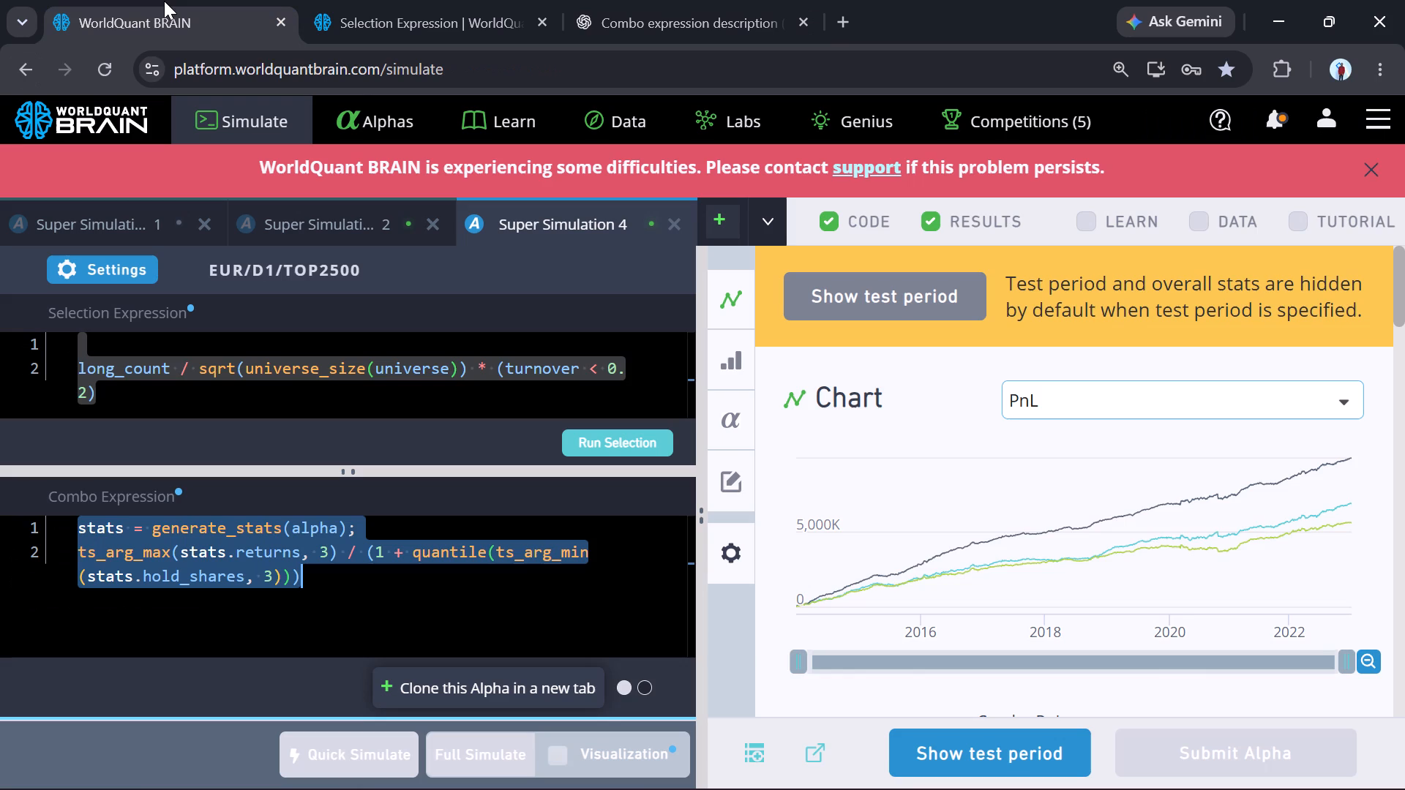
{"action": "scroll", "coordinate": [983, 588], "scroll_direction": "down", "scroll_amount": 10}
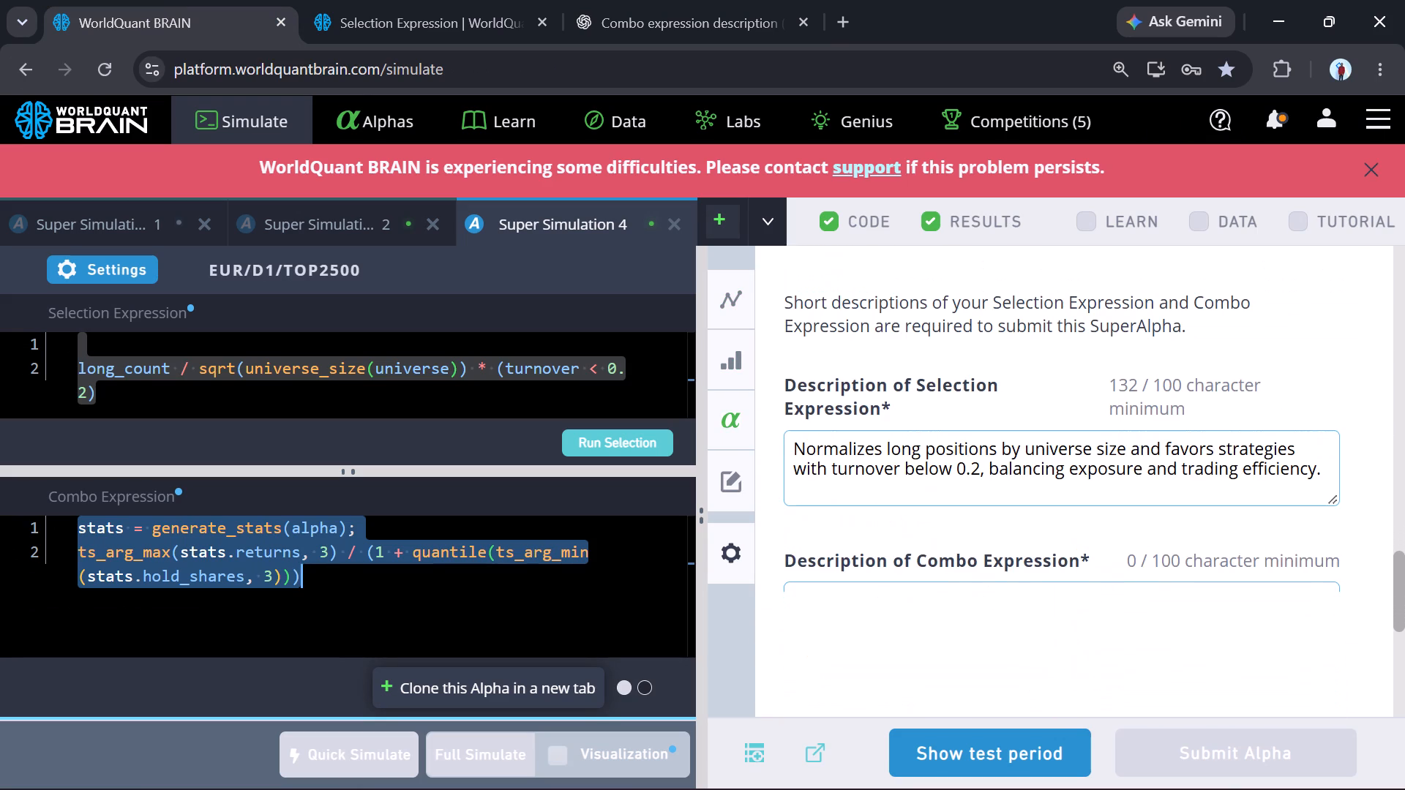
{"action": "left_click", "coordinate": [903, 608]}
{"action": "key", "text": "ctrl+v"}
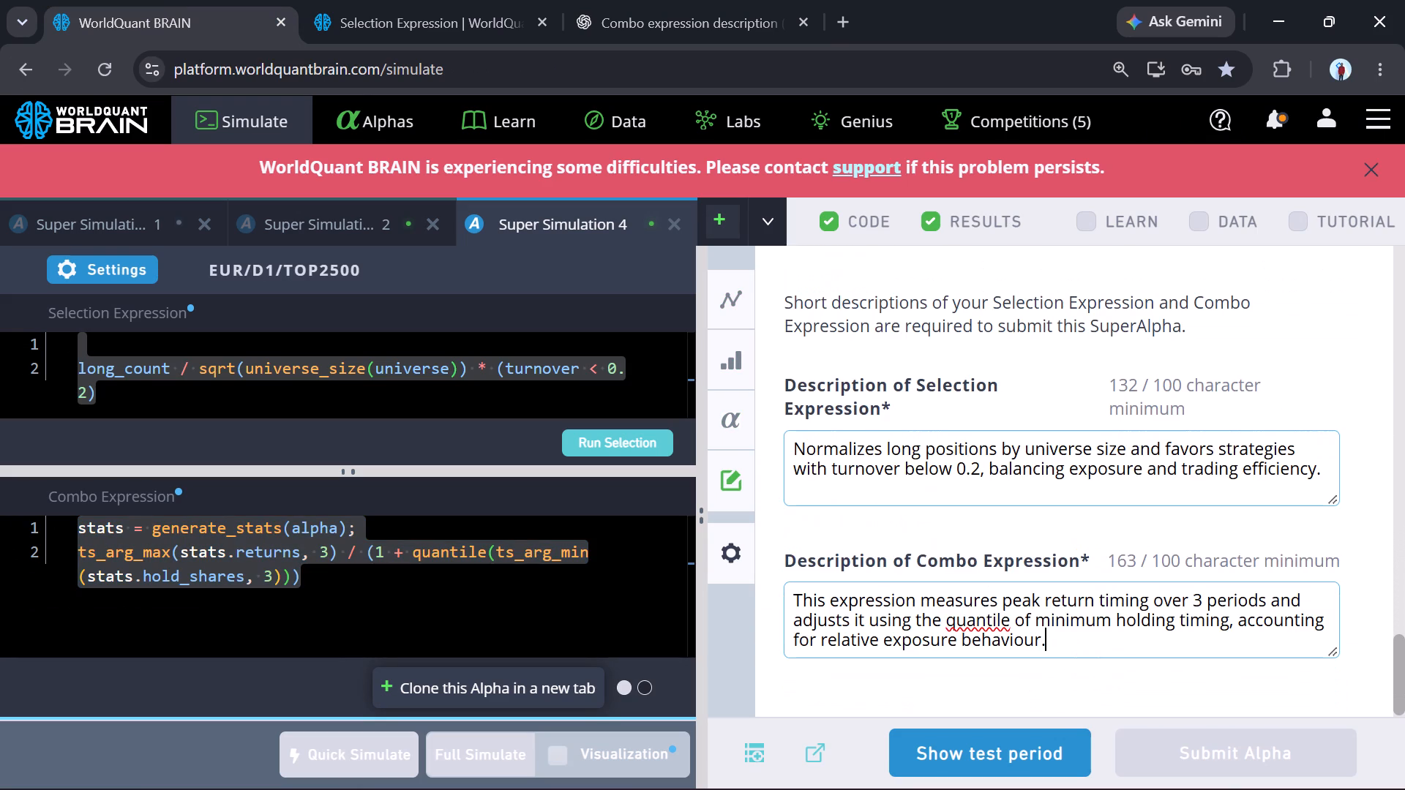
{"action": "left_click", "coordinate": [903, 608]}
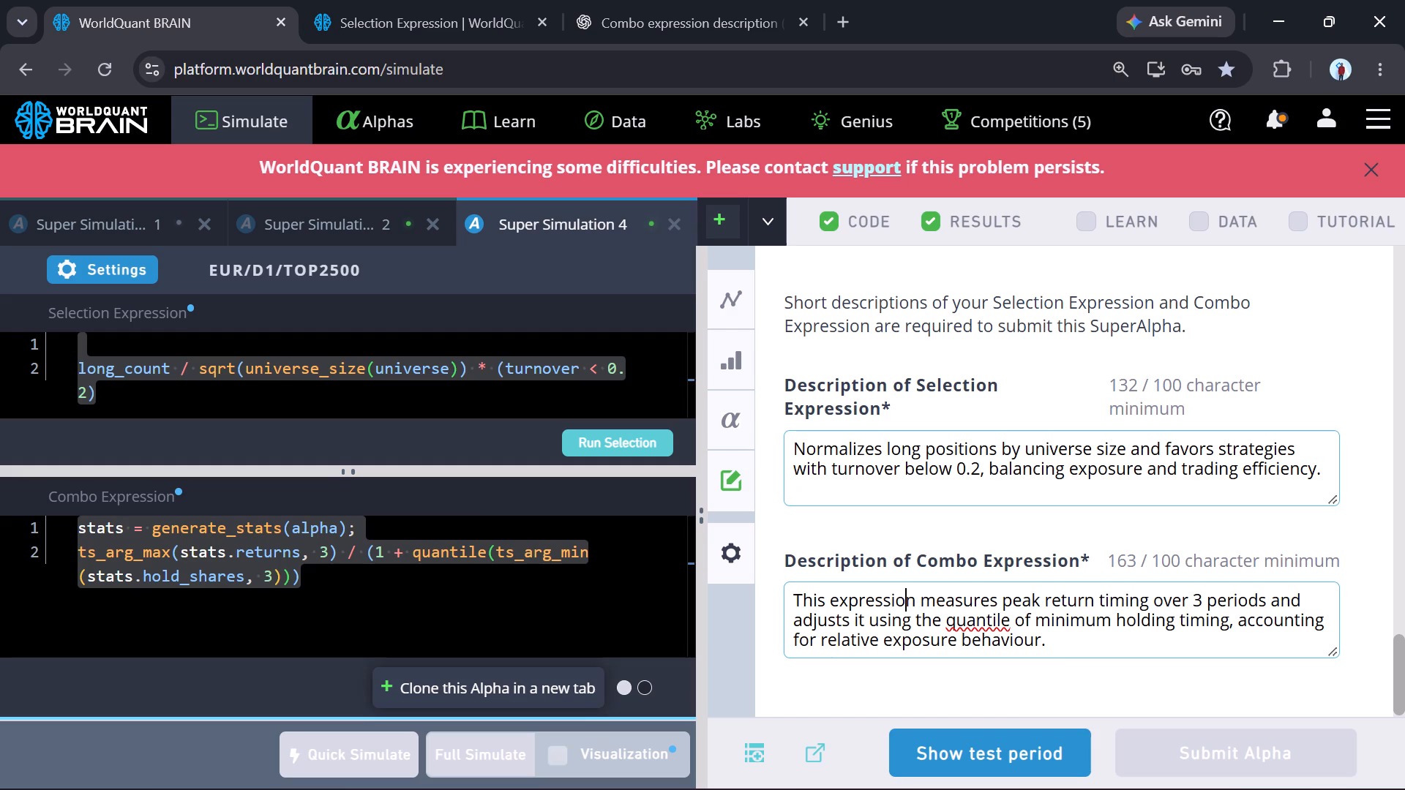
Reveal Super Simulation 4's test period and run its production correlation check.
{"action": "left_click", "coordinate": [1007, 745]}
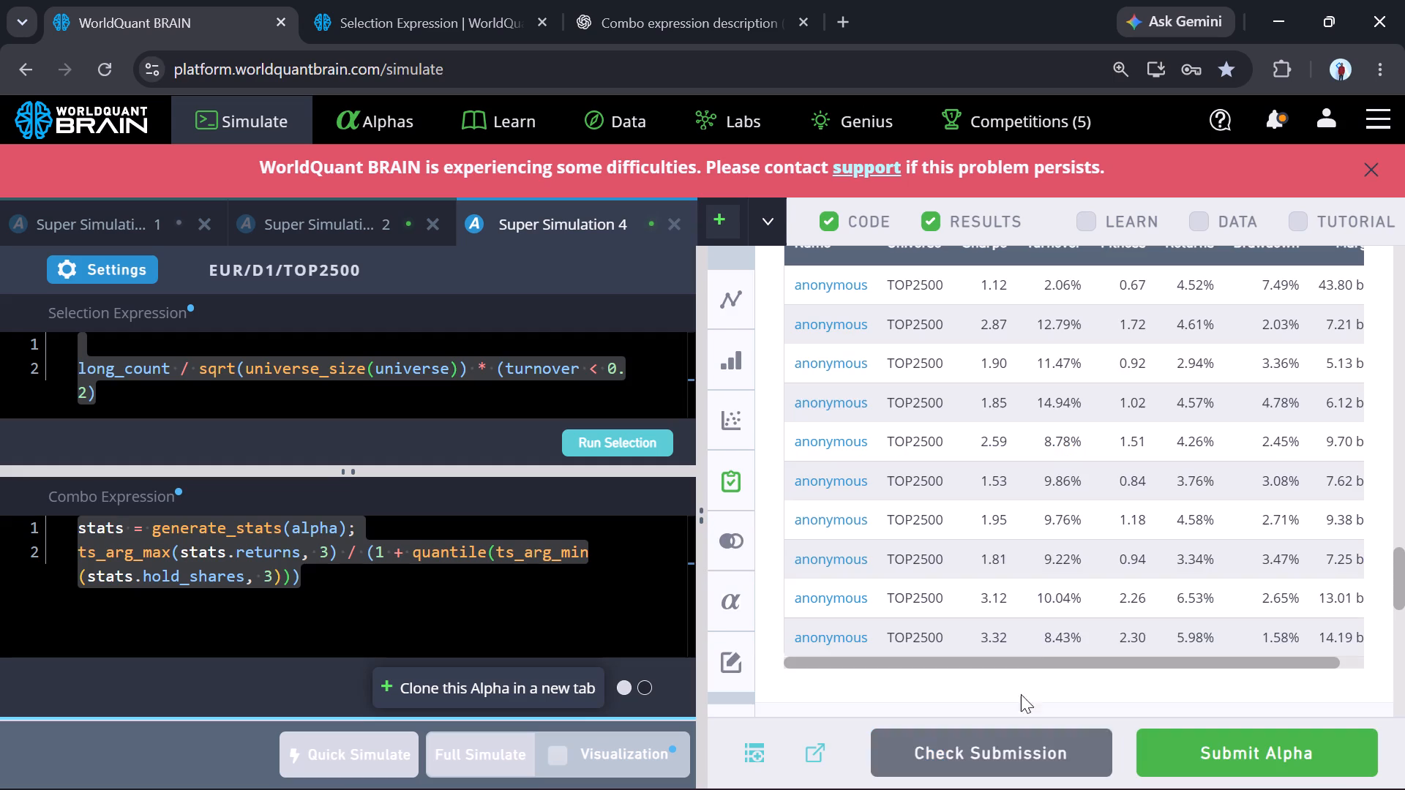
{"action": "scroll", "coordinate": [1051, 499], "scroll_direction": "up", "scroll_amount": 3}
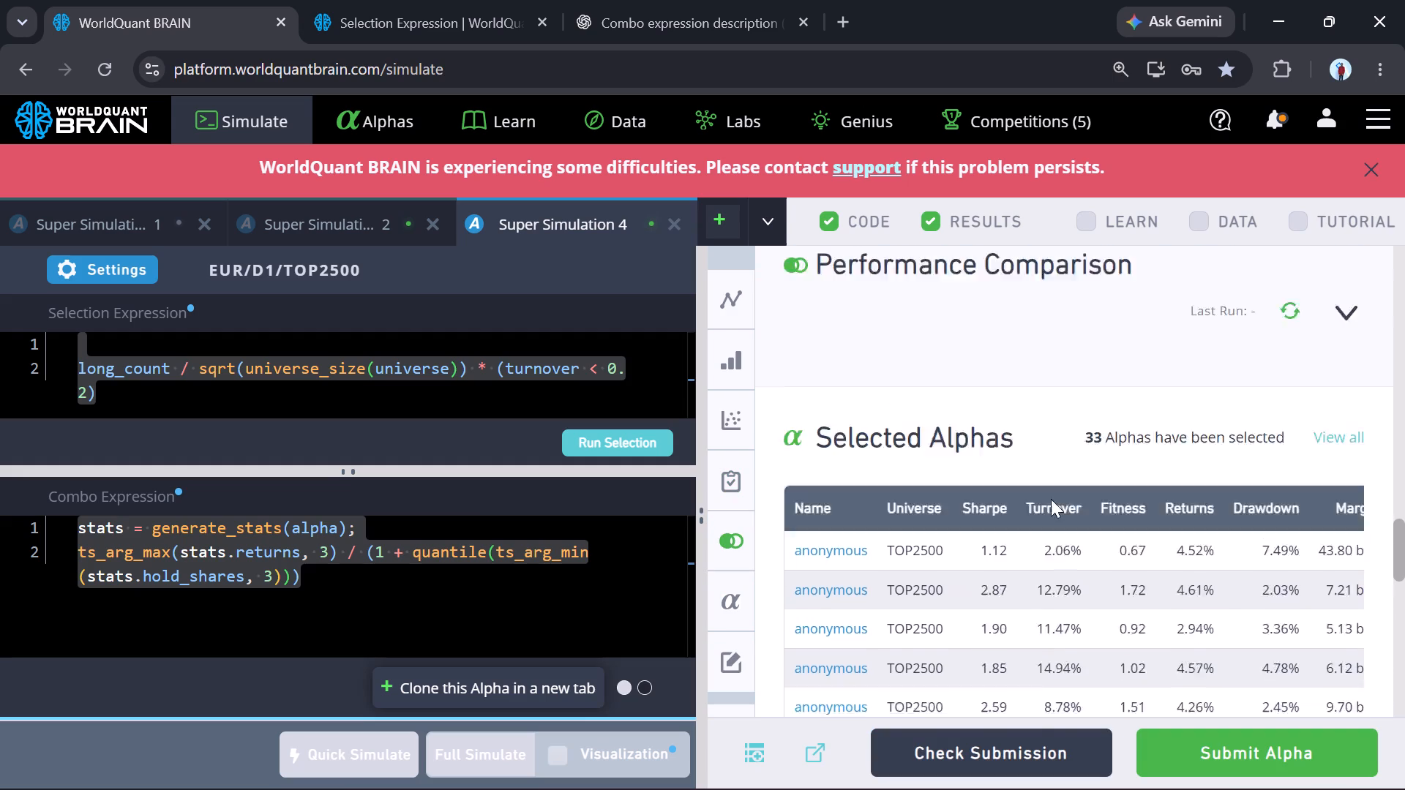
{"action": "scroll", "coordinate": [1051, 499], "scroll_direction": "up", "scroll_amount": 1}
{"action": "scroll", "coordinate": [1174, 334], "scroll_direction": "up", "scroll_amount": 3}
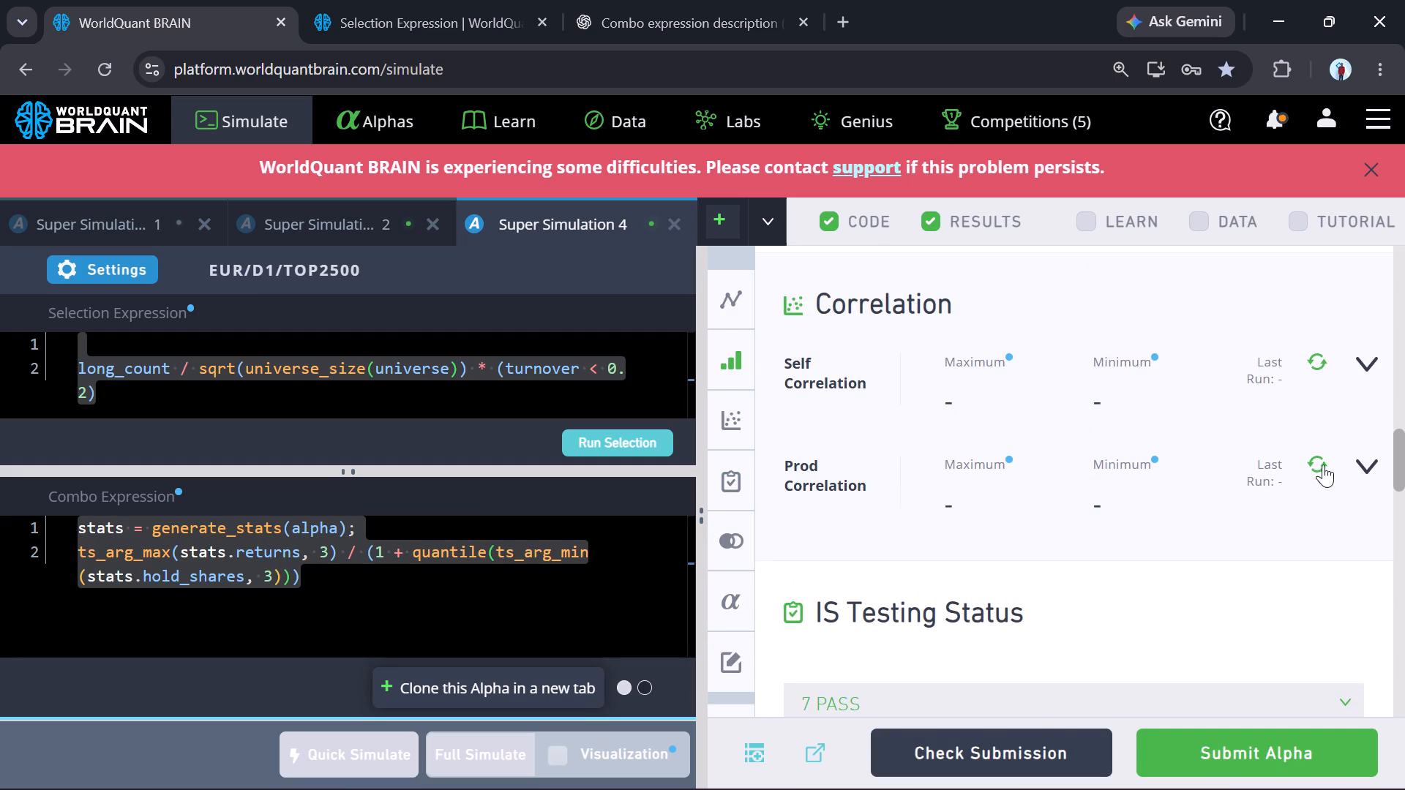
{"action": "left_click", "coordinate": [1319, 464]}
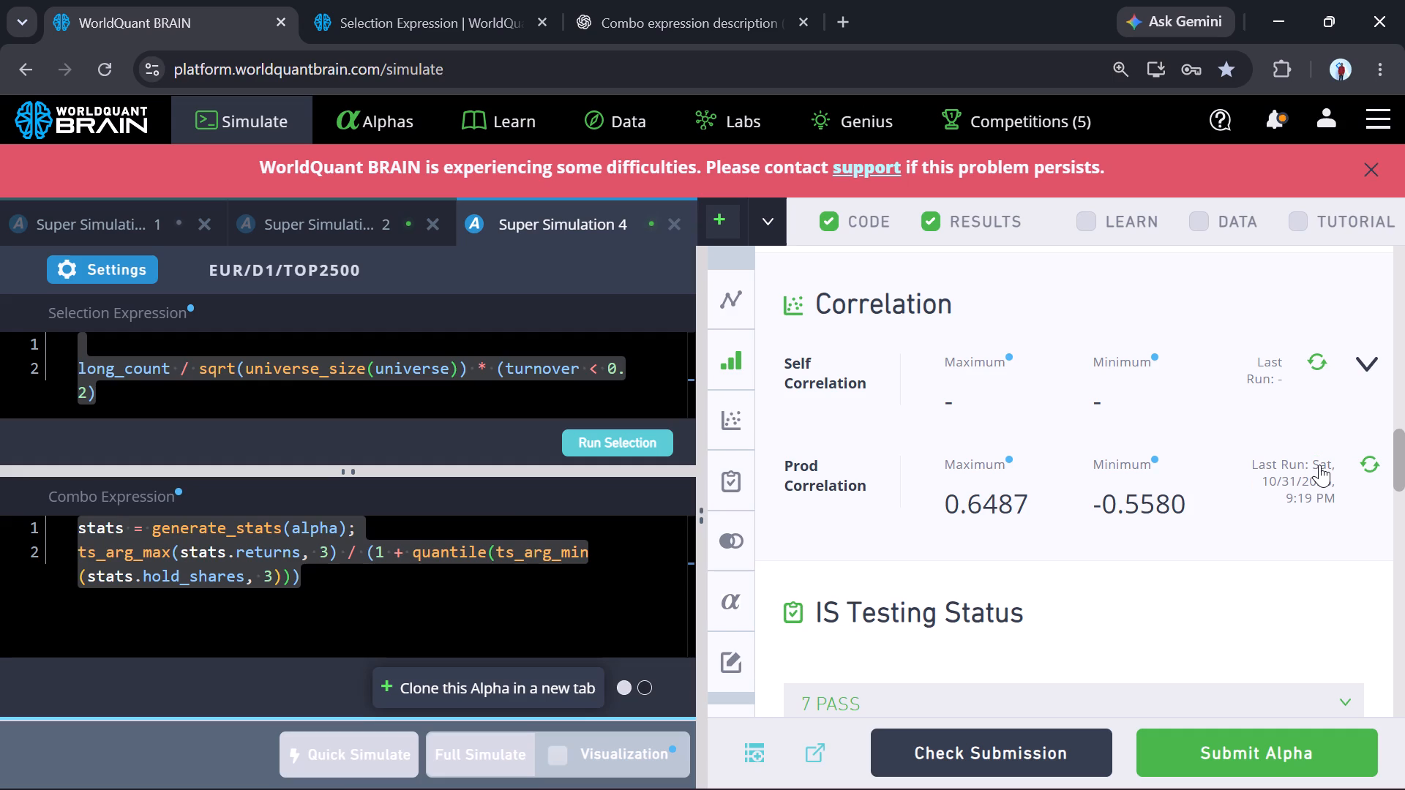
Run the submission check for Super Simulation 4 and expand the warnings under IS Testing Status.
{"action": "left_click", "coordinate": [1009, 749]}
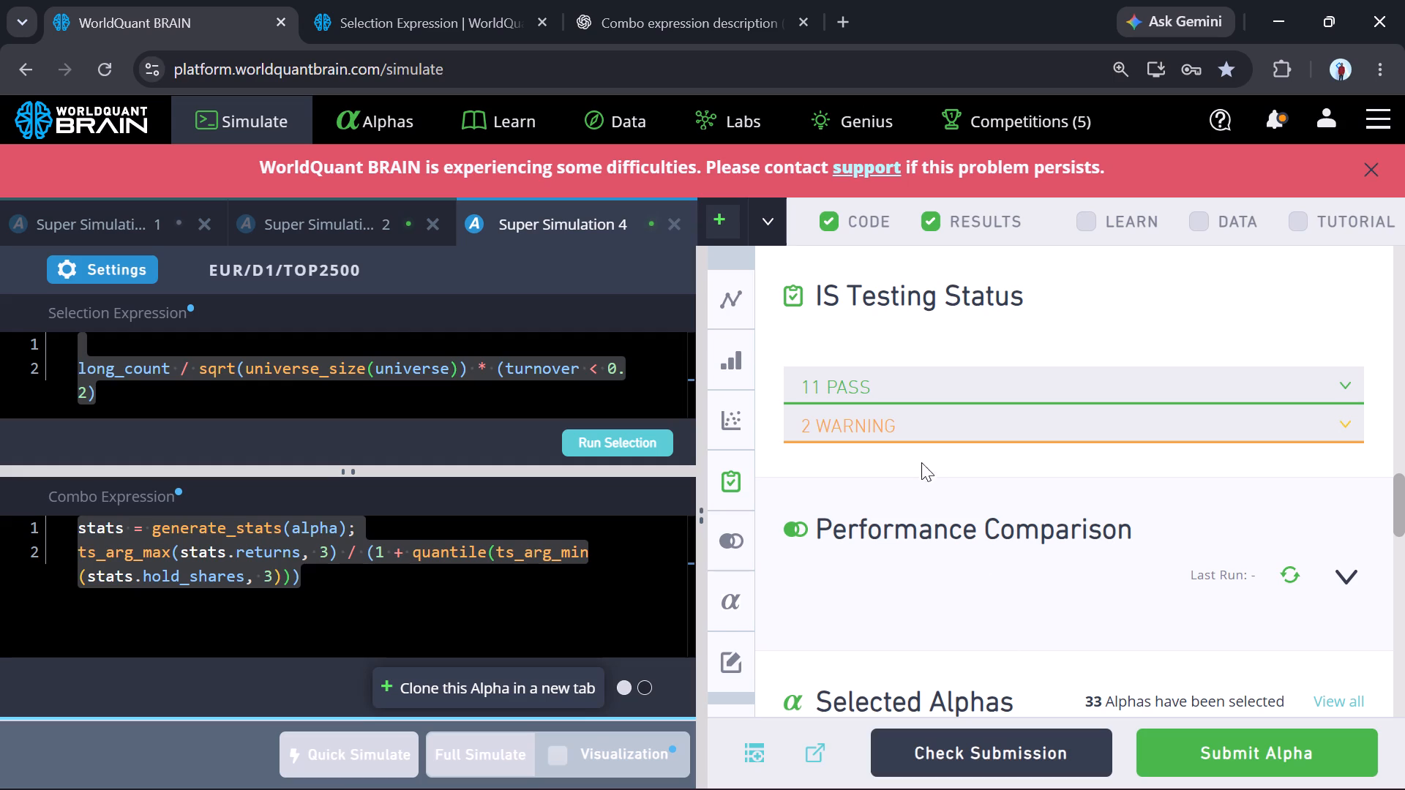
{"action": "left_click", "coordinate": [914, 432]}
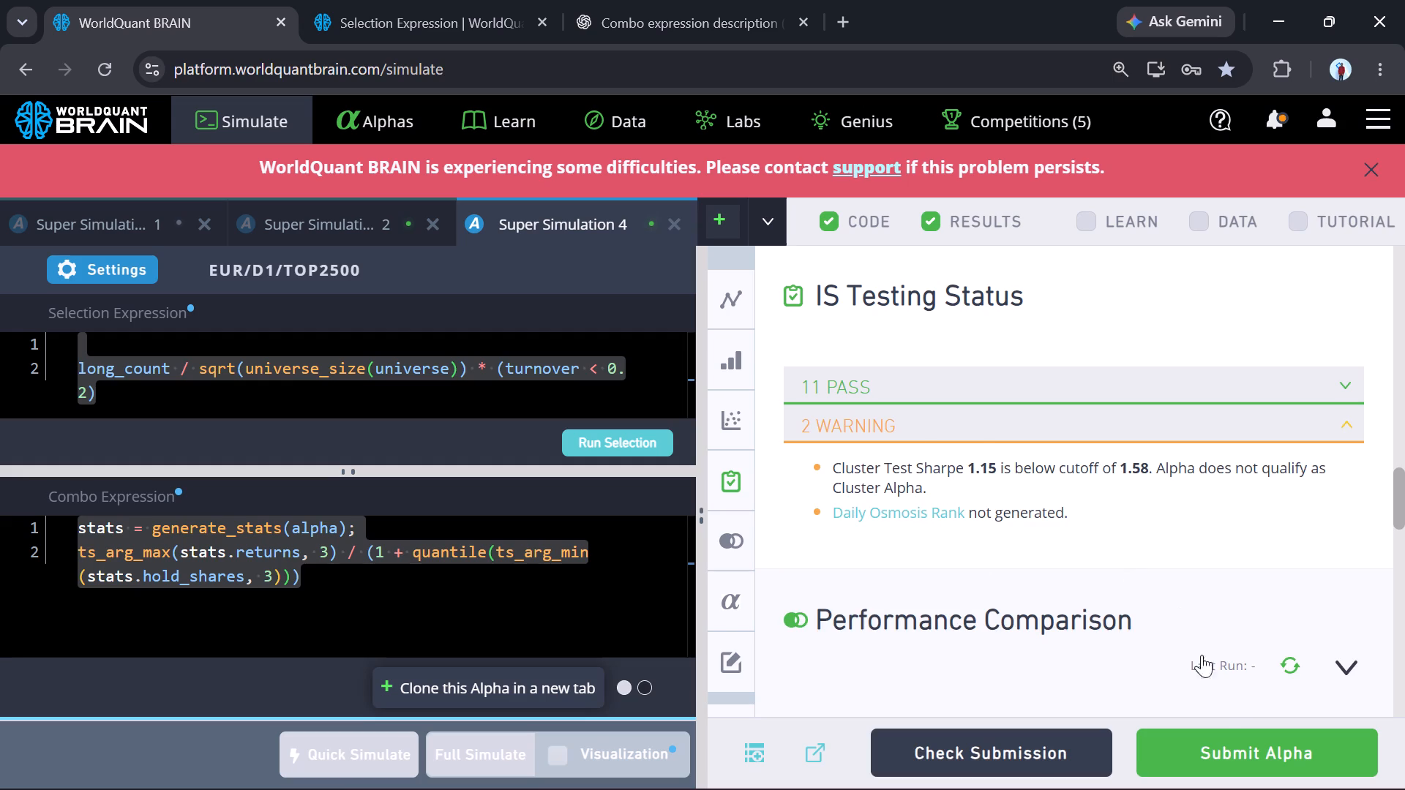
Submit the Super Simulation 4 alpha and dismiss the red banner about site difficulties.
{"action": "left_click", "coordinate": [1222, 739]}
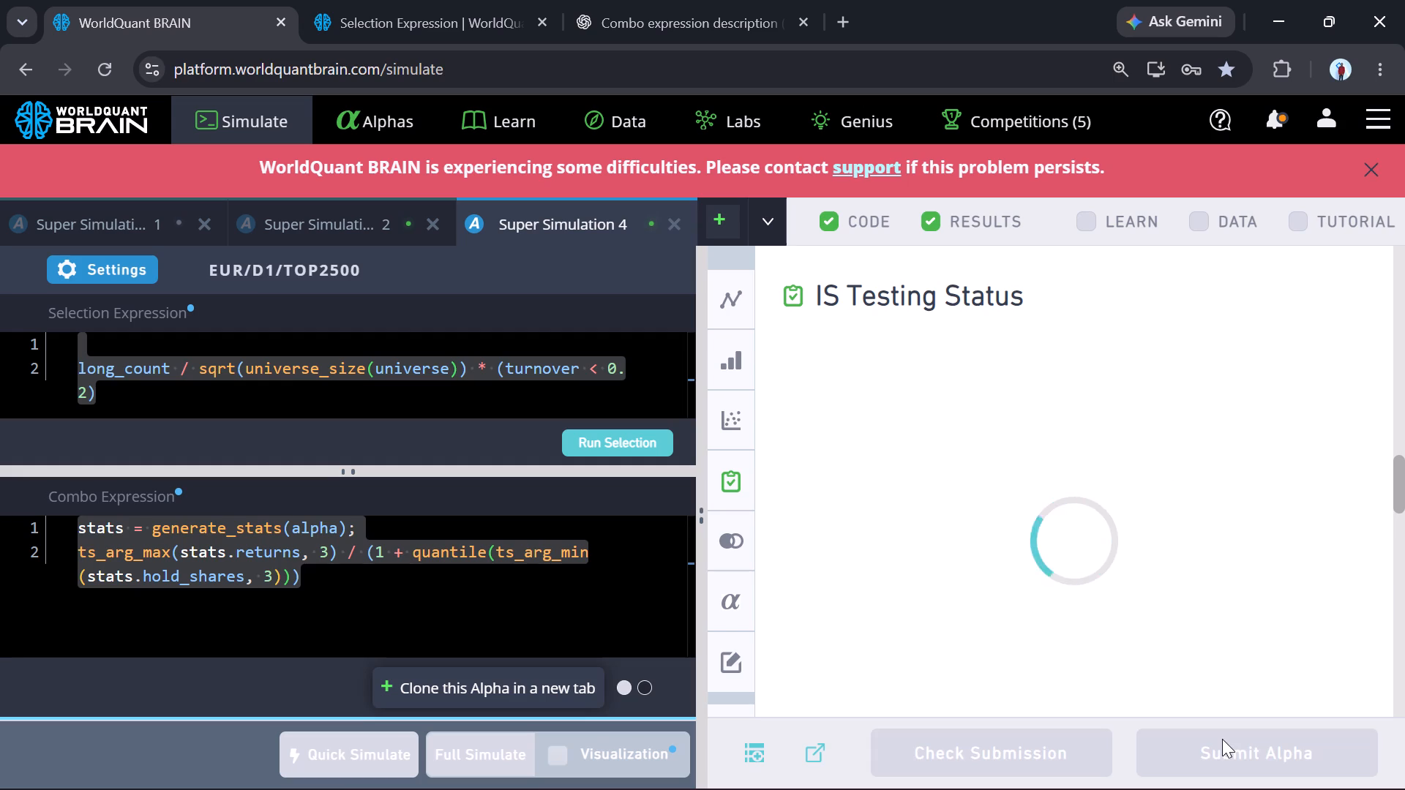
{"action": "left_click", "coordinate": [372, 589]}
{"action": "left_click", "coordinate": [304, 397]}
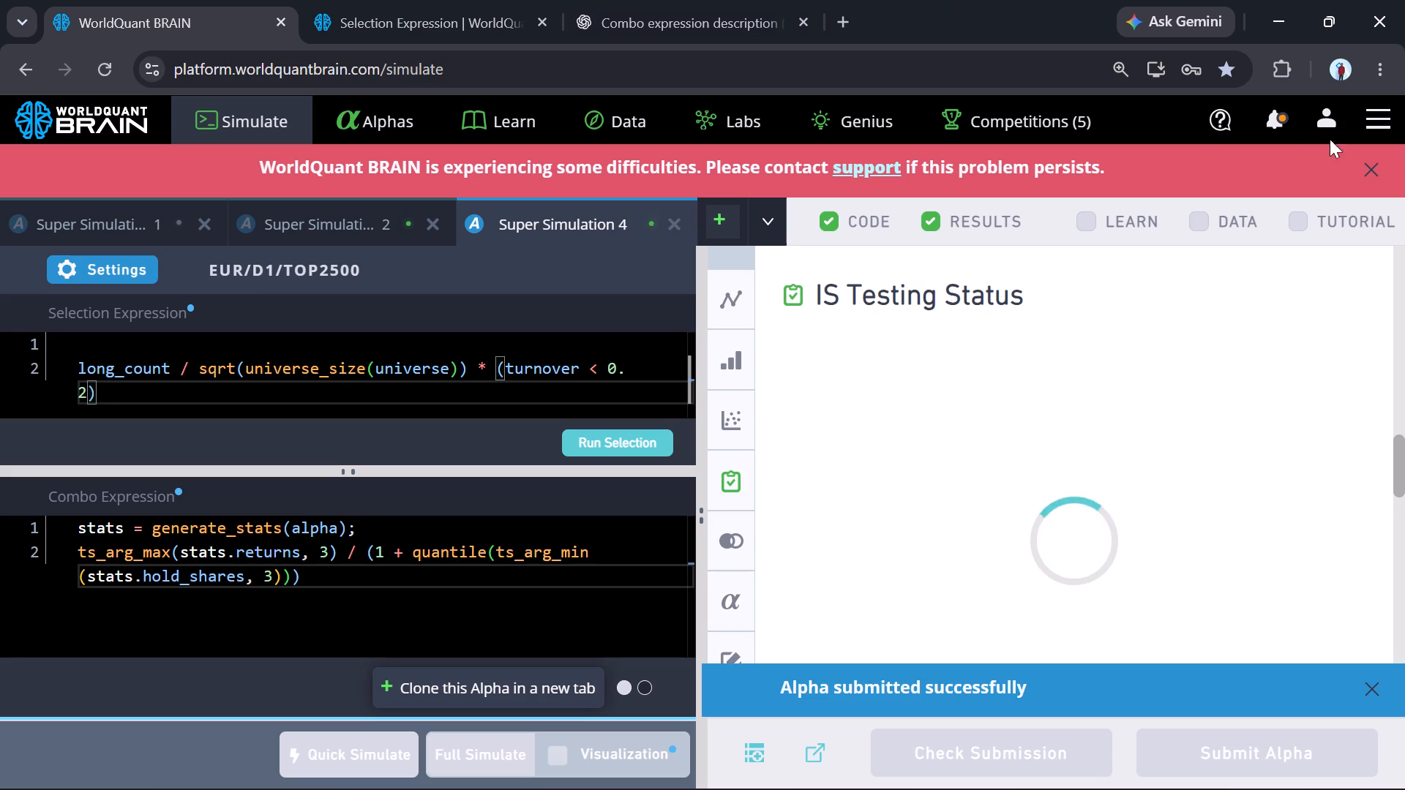
{"action": "left_click", "coordinate": [1366, 165]}
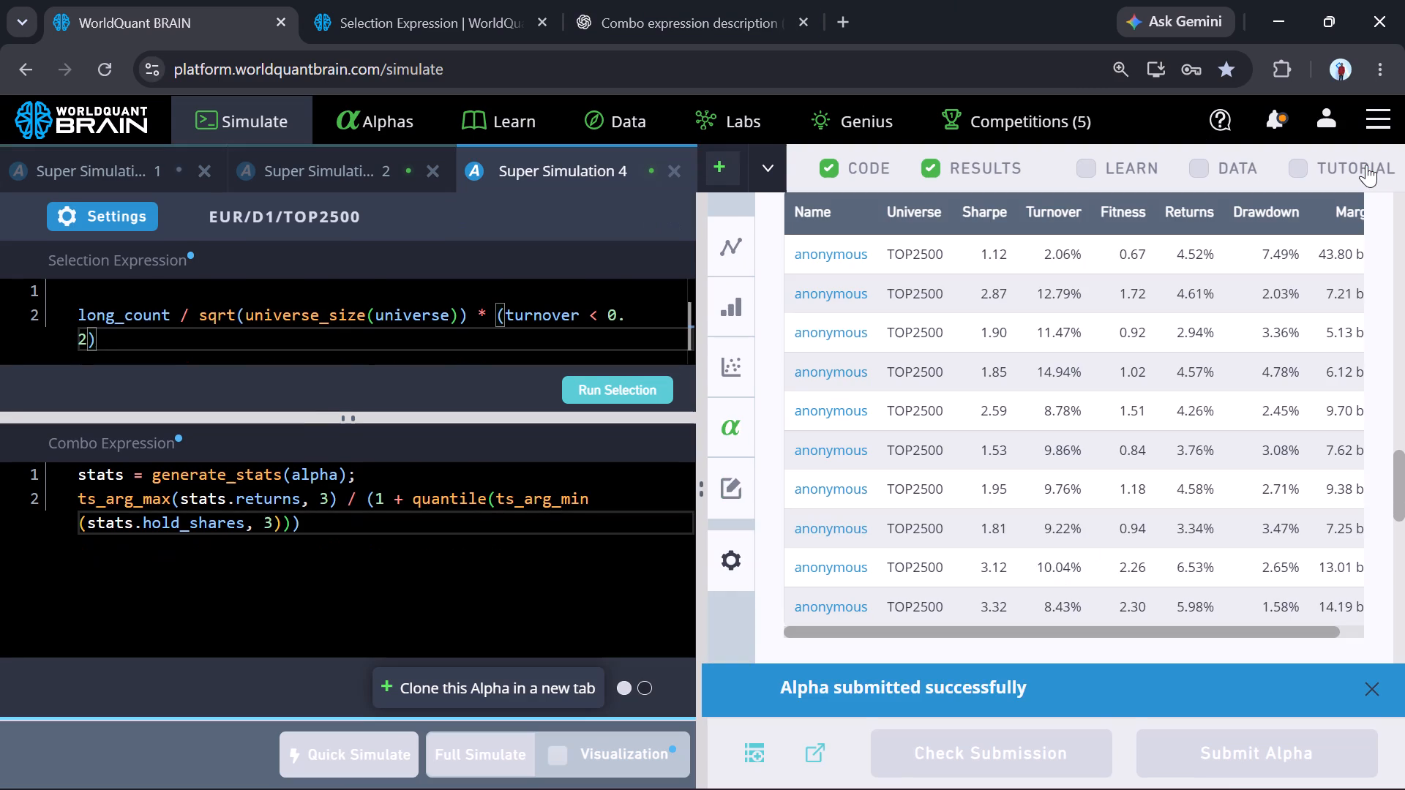
Close Super Simulations 4, 2 and 1, discarding the unsimulated code in Super Simulation 1.
{"action": "left_click", "coordinate": [678, 171]}
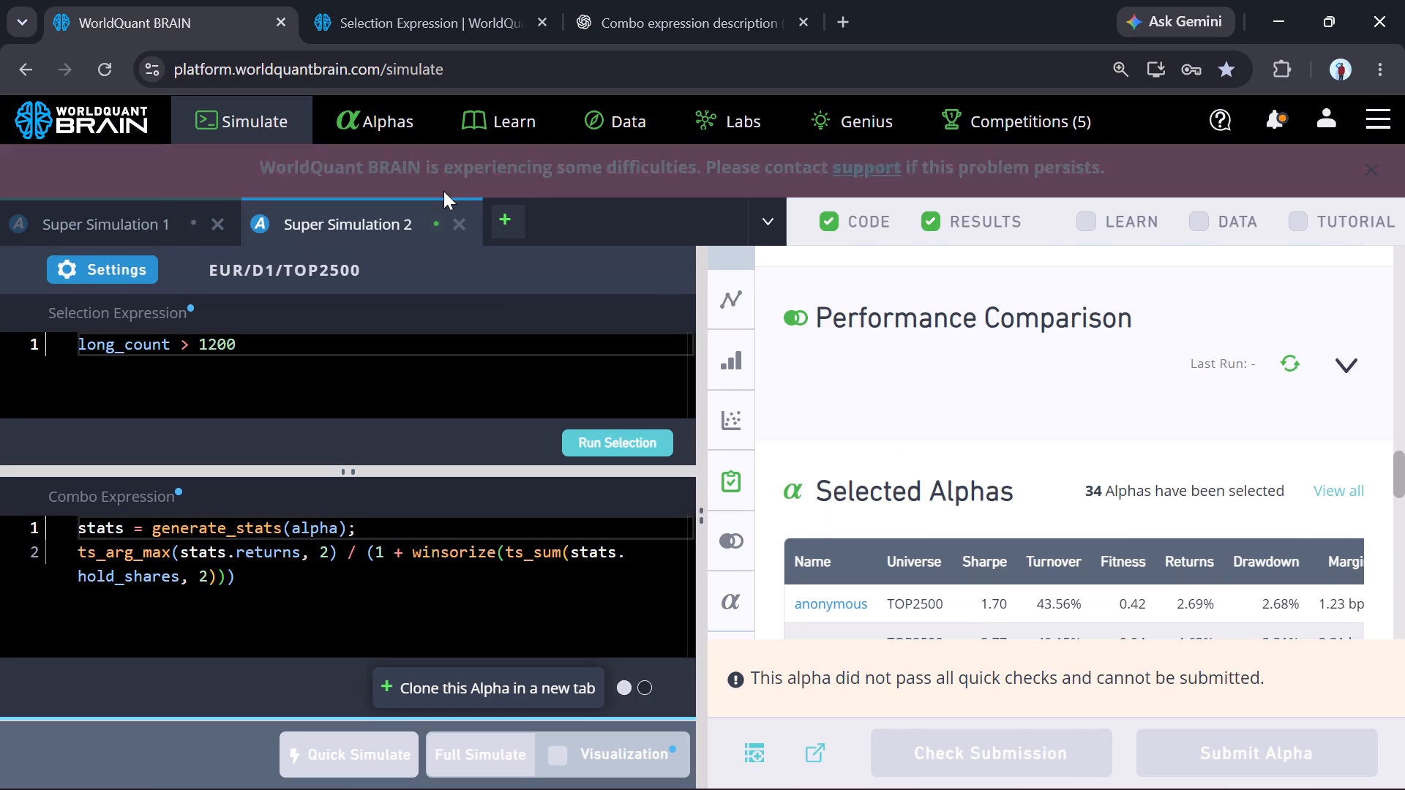
{"action": "left_click", "coordinate": [458, 220]}
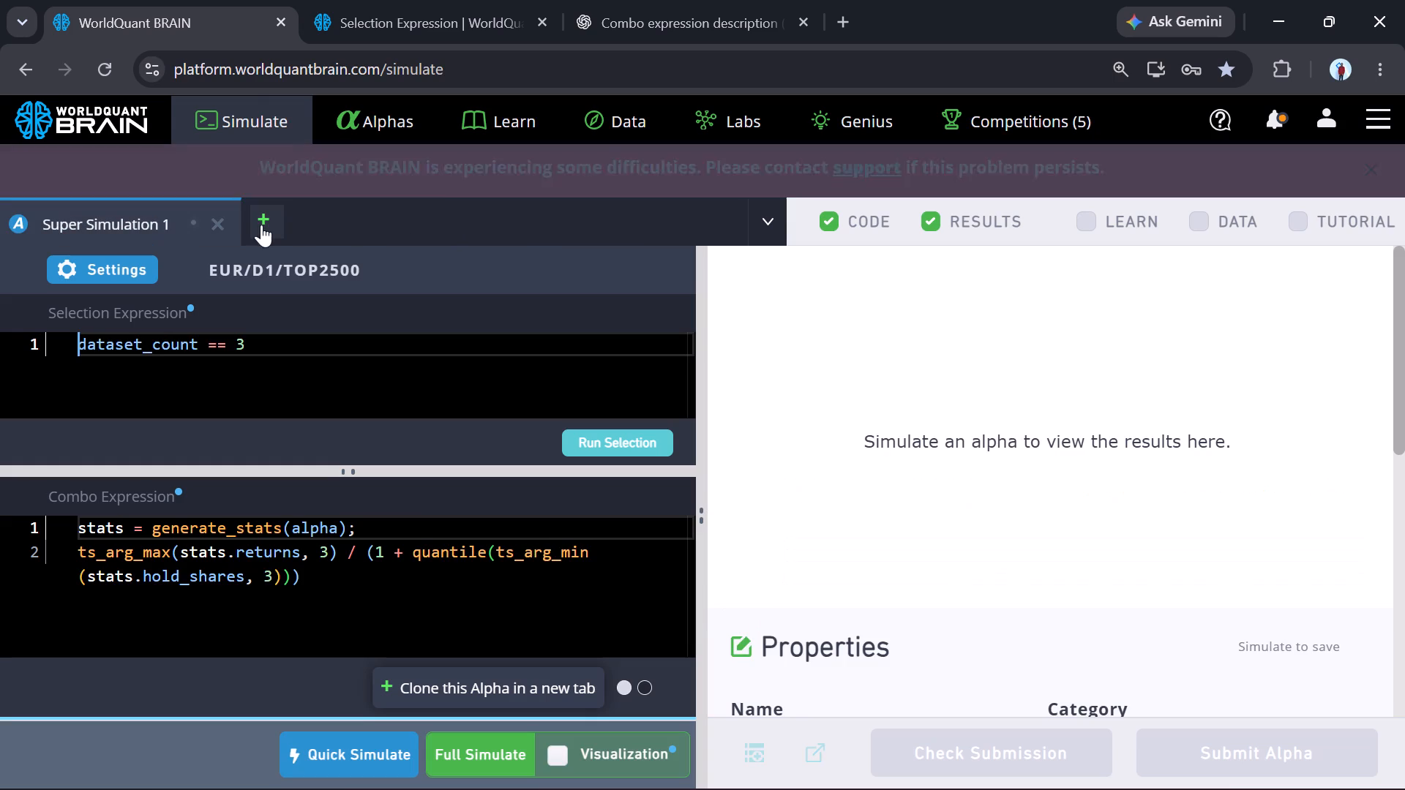
{"action": "left_click", "coordinate": [218, 221]}
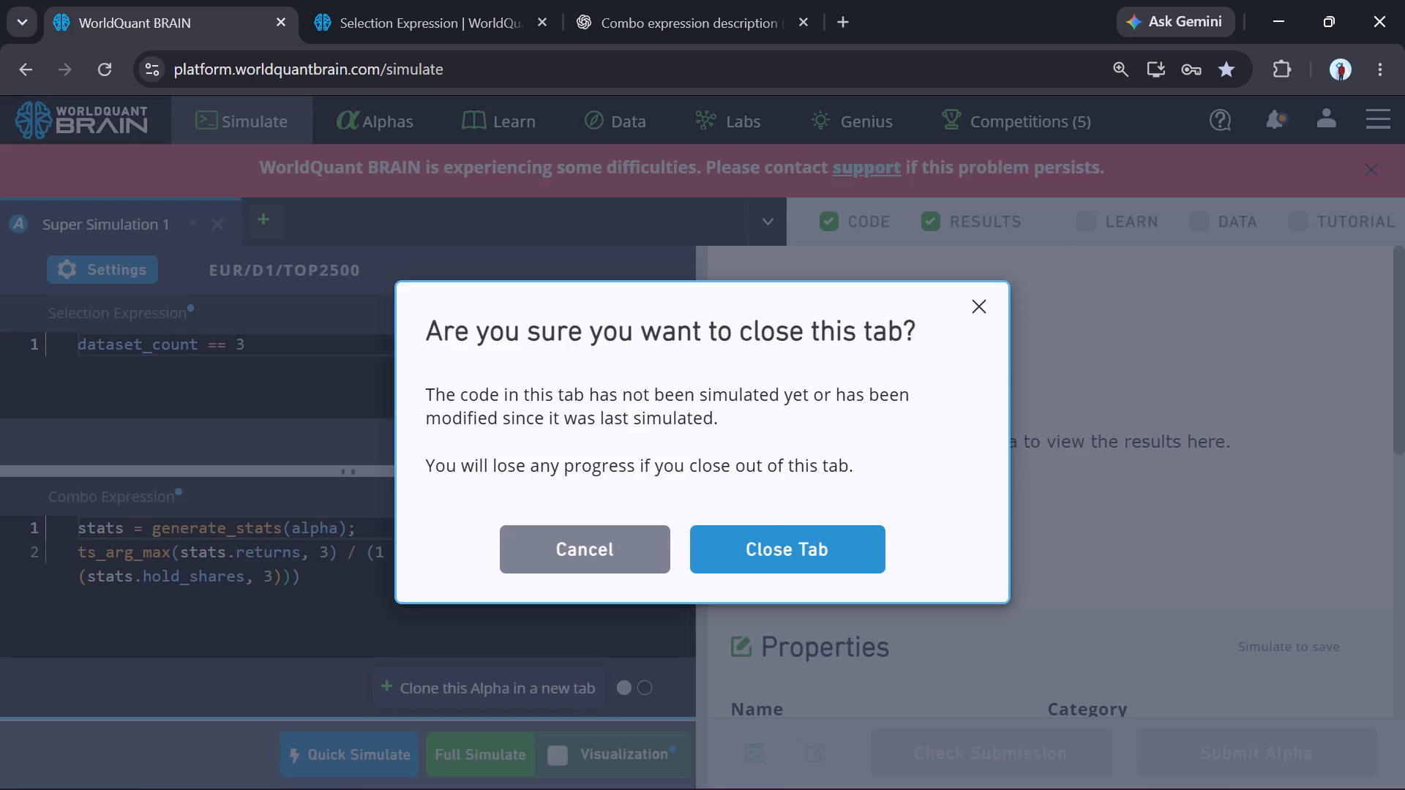
{"action": "left_click", "coordinate": [760, 543]}
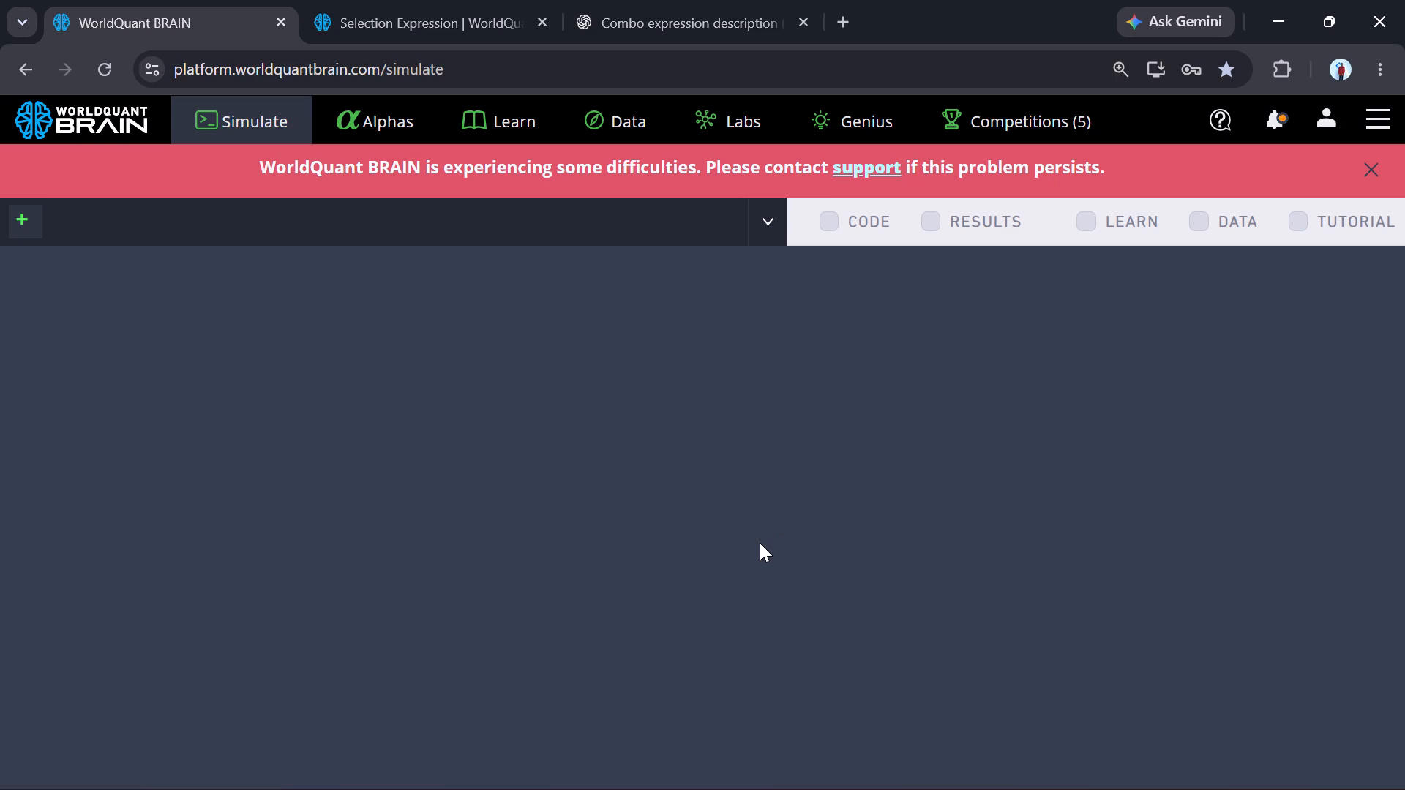
Clone the Regular alpha zq3j7YqE from page 5 of the submitted alphas into a simulation and dismiss the streak popup.
{"action": "left_click", "coordinate": [363, 118]}
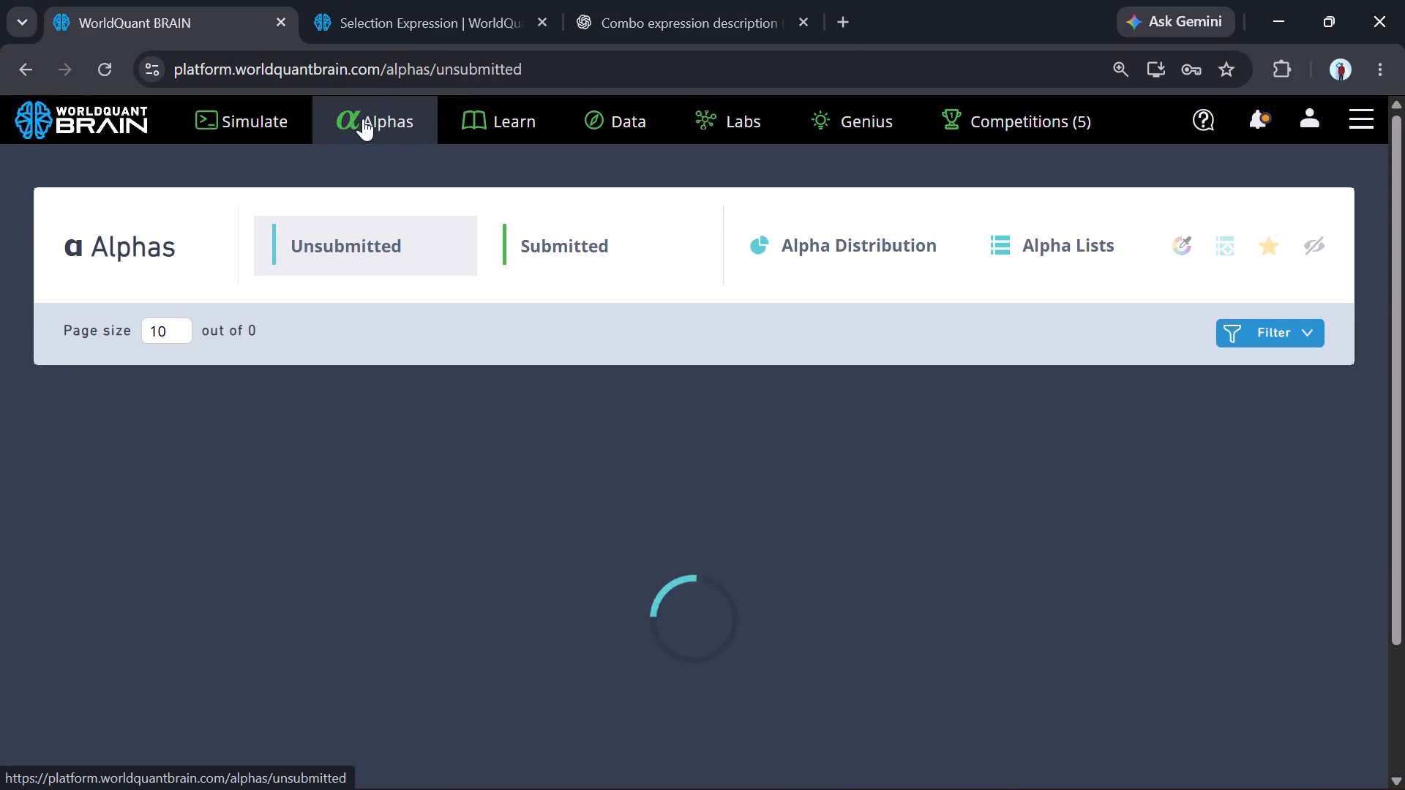
{"action": "left_click", "coordinate": [602, 256]}
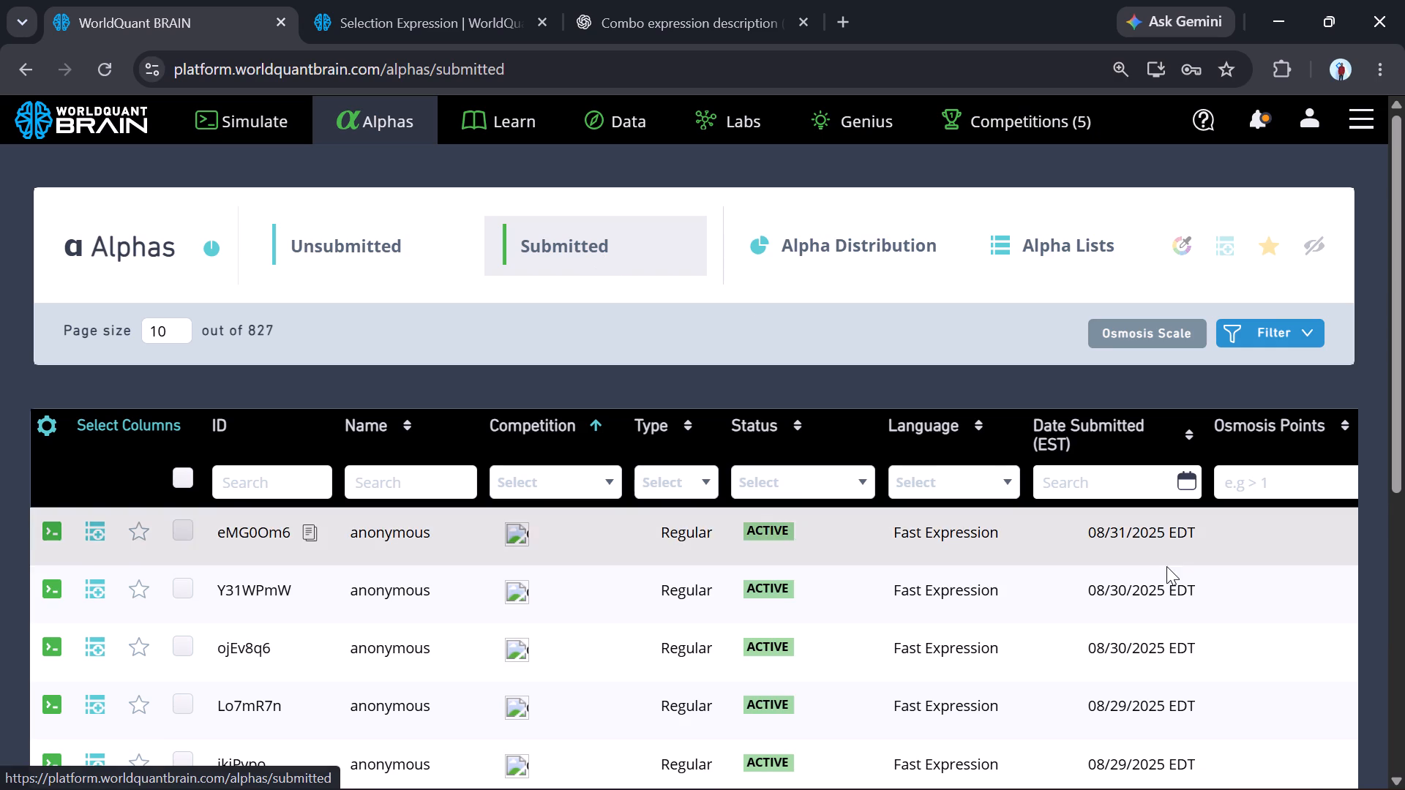
{"action": "scroll", "coordinate": [1144, 573], "scroll_direction": "down", "scroll_amount": 4}
{"action": "triple_click", "coordinate": [1286, 627]}
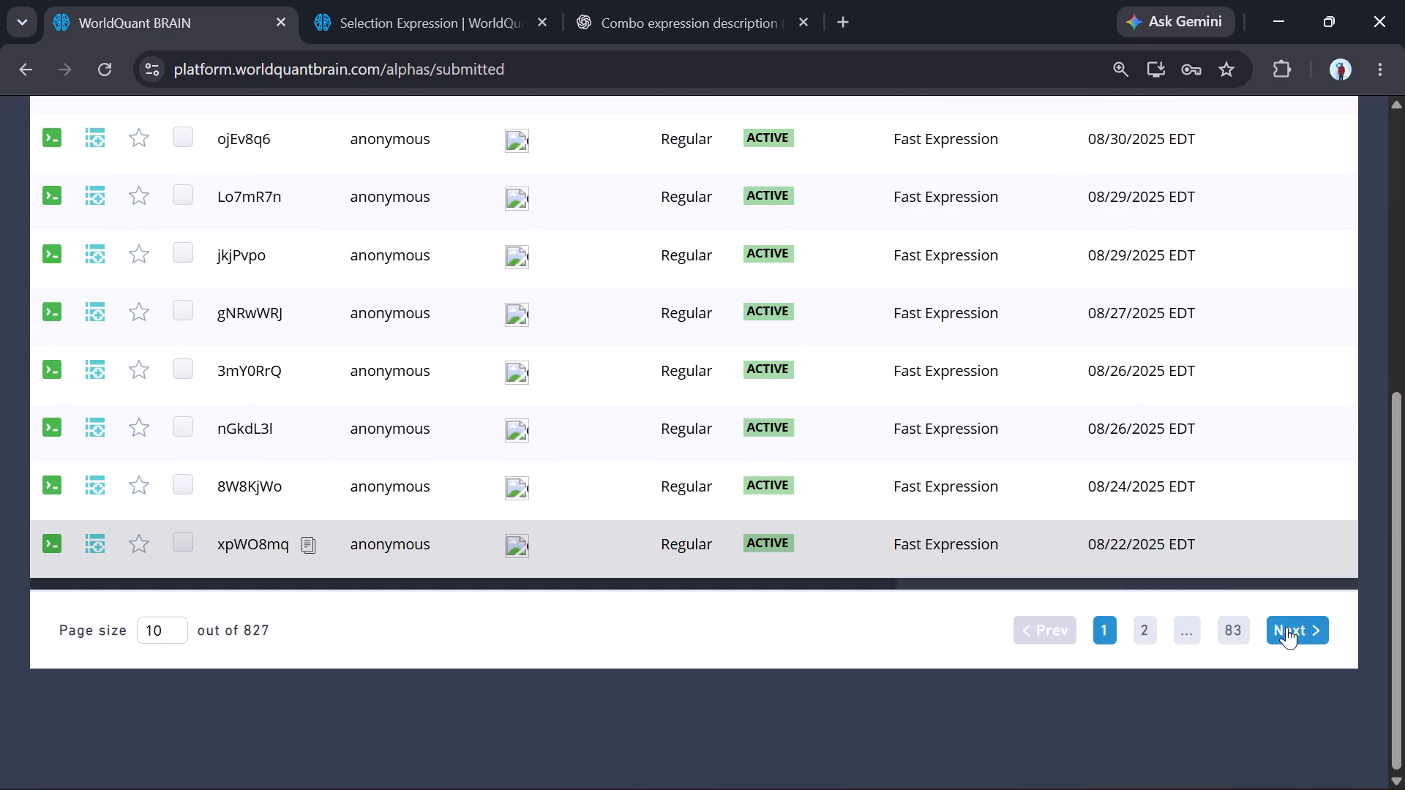
{"action": "left_click", "coordinate": [1286, 627]}
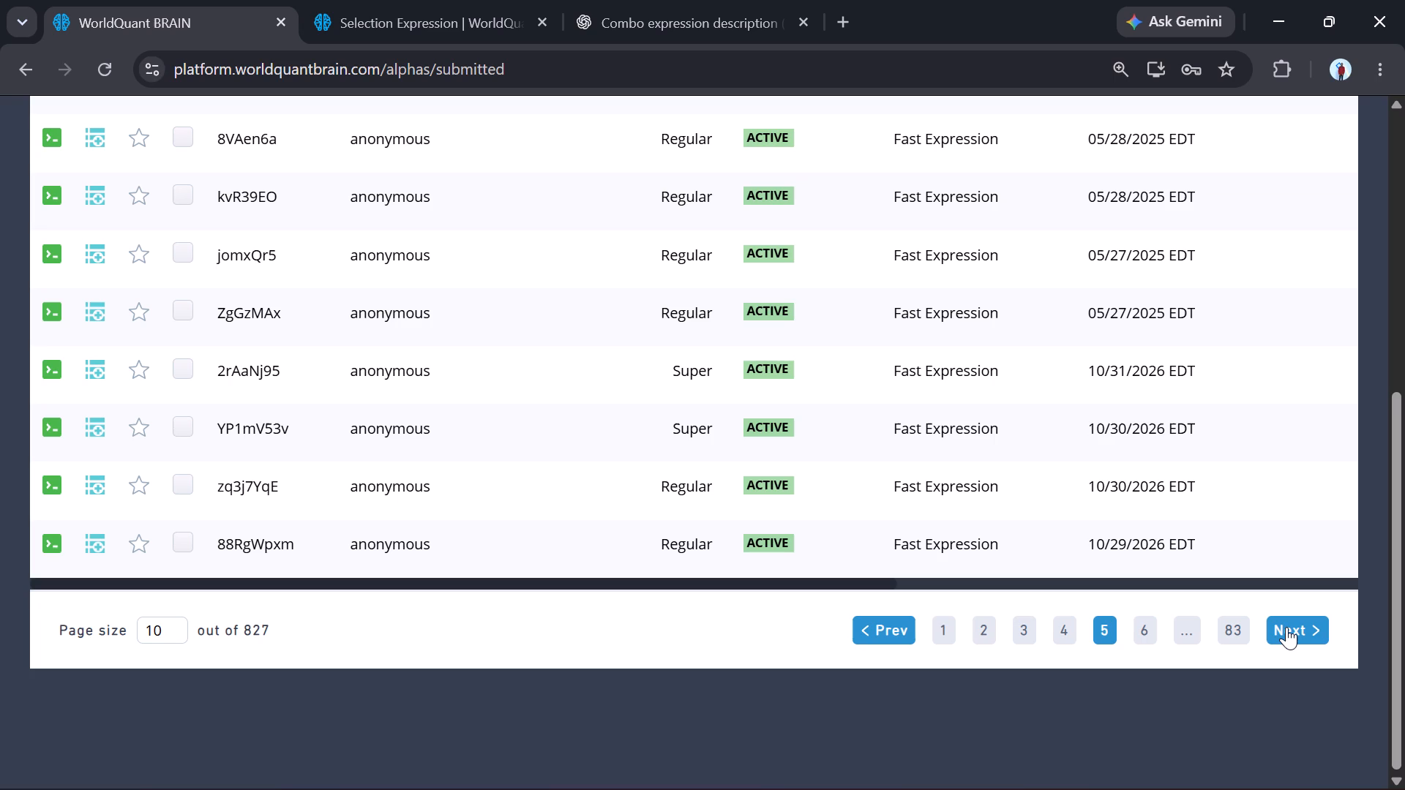
{"action": "left_click", "coordinate": [727, 483]}
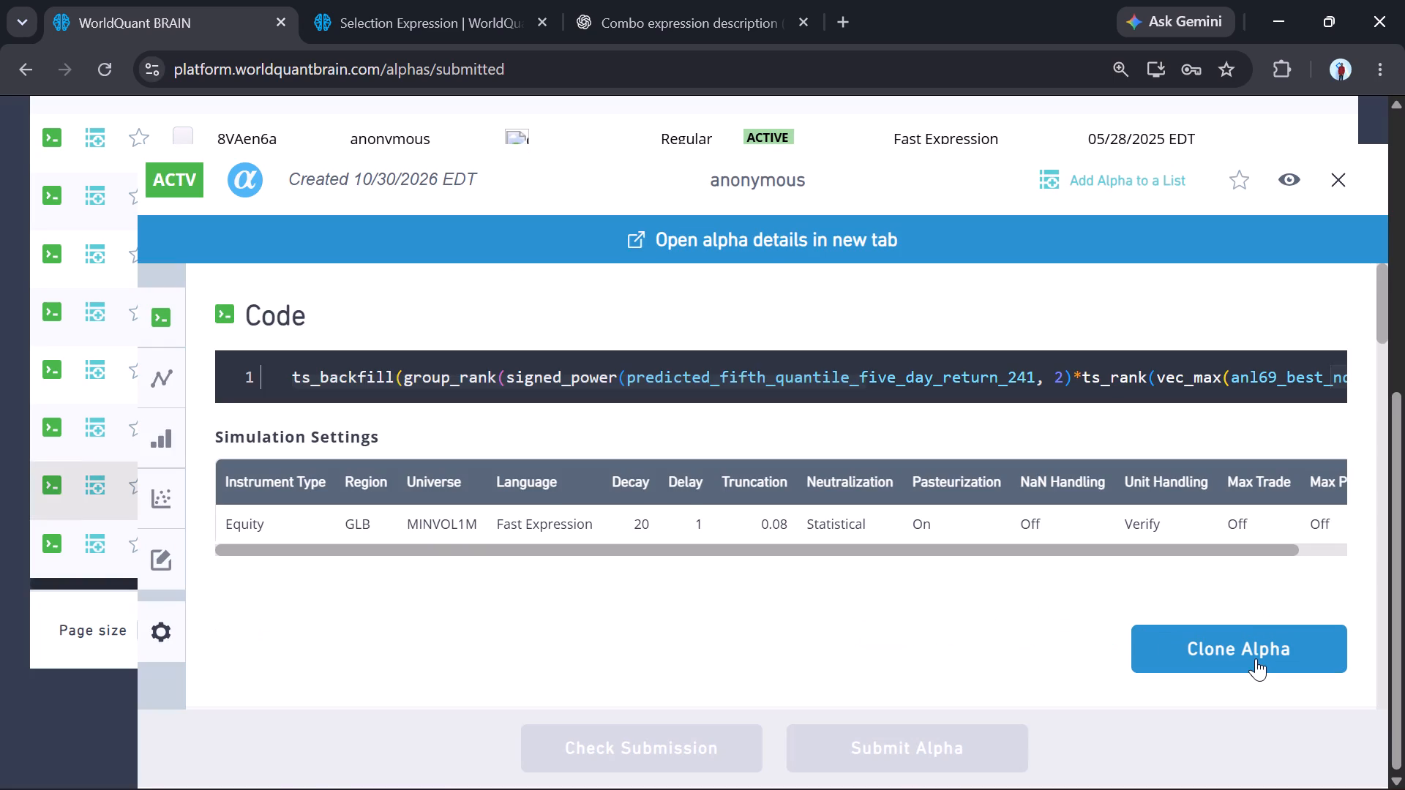
{"action": "left_click", "coordinate": [1256, 658]}
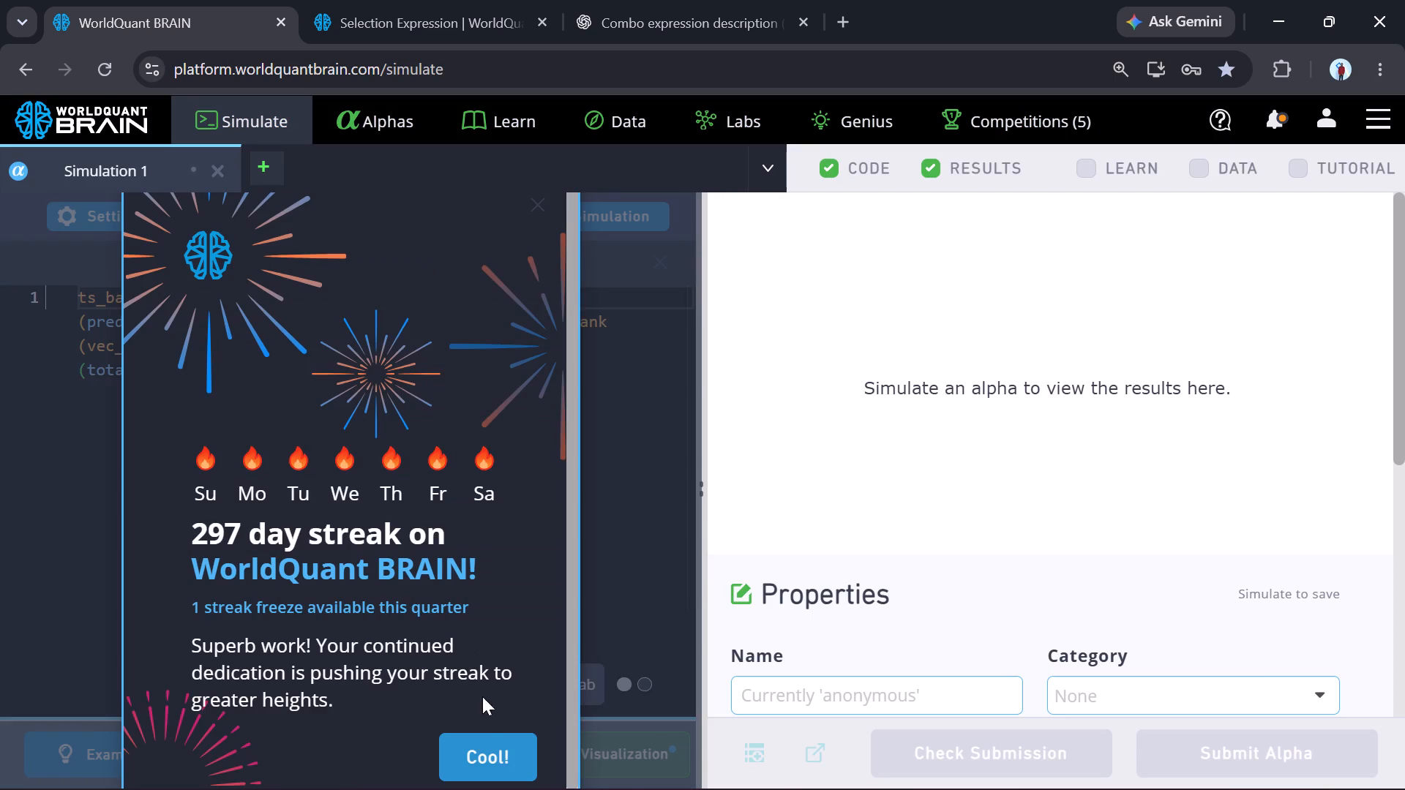
{"action": "left_click", "coordinate": [473, 748]}
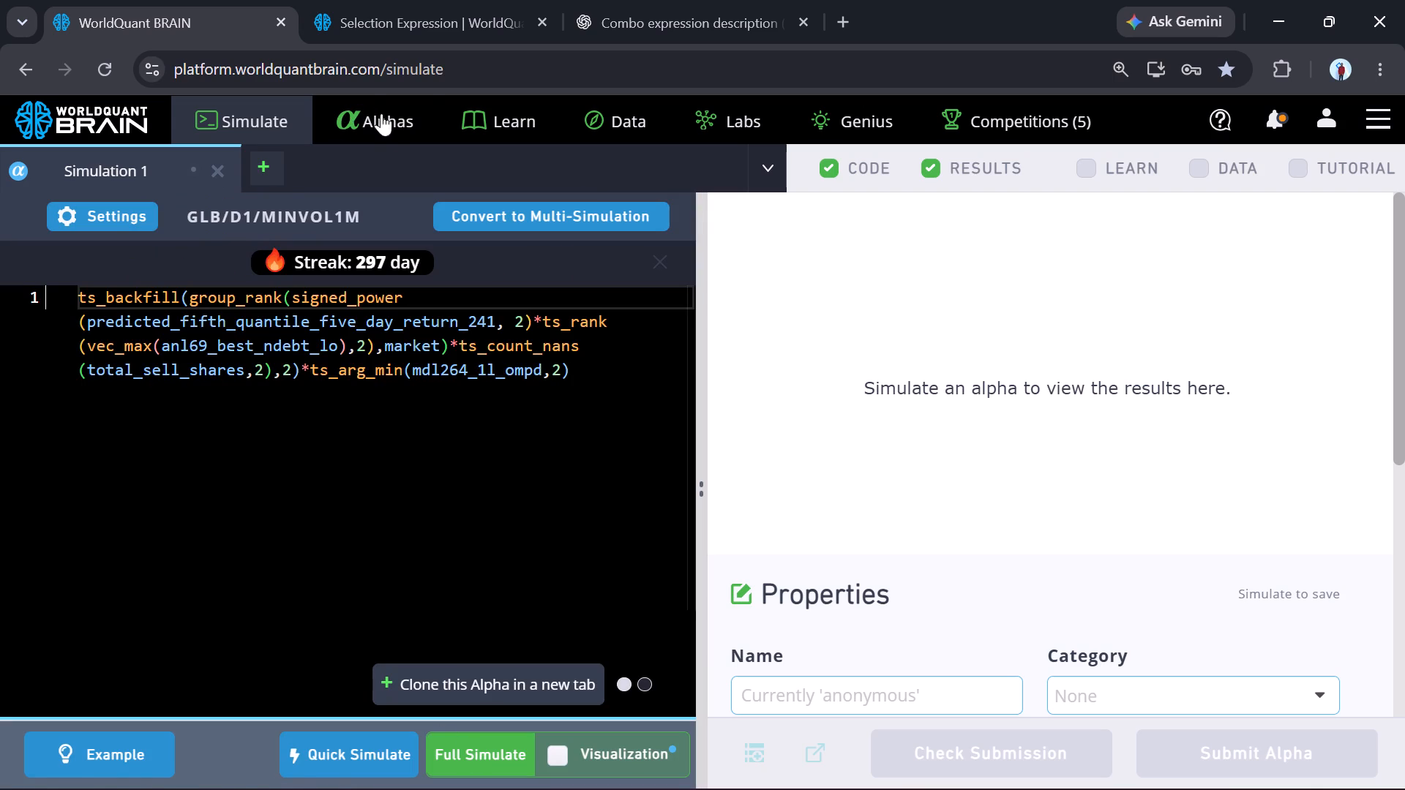
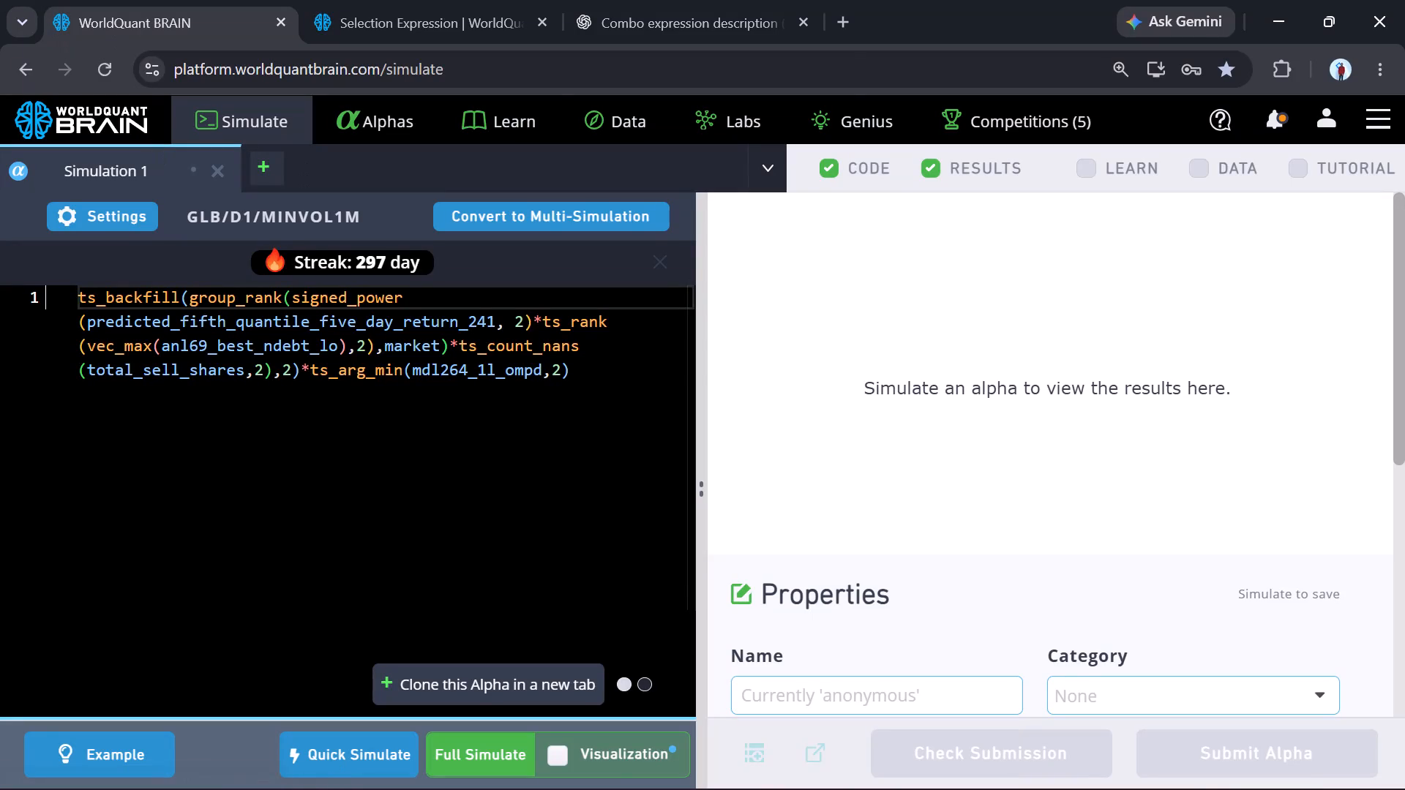
Open the Data search page in place of the Selection Expression documentation page.
{"action": "left_click", "coordinate": [439, 5]}
{"action": "scroll", "coordinate": [509, 265], "scroll_direction": "up", "scroll_amount": 19}
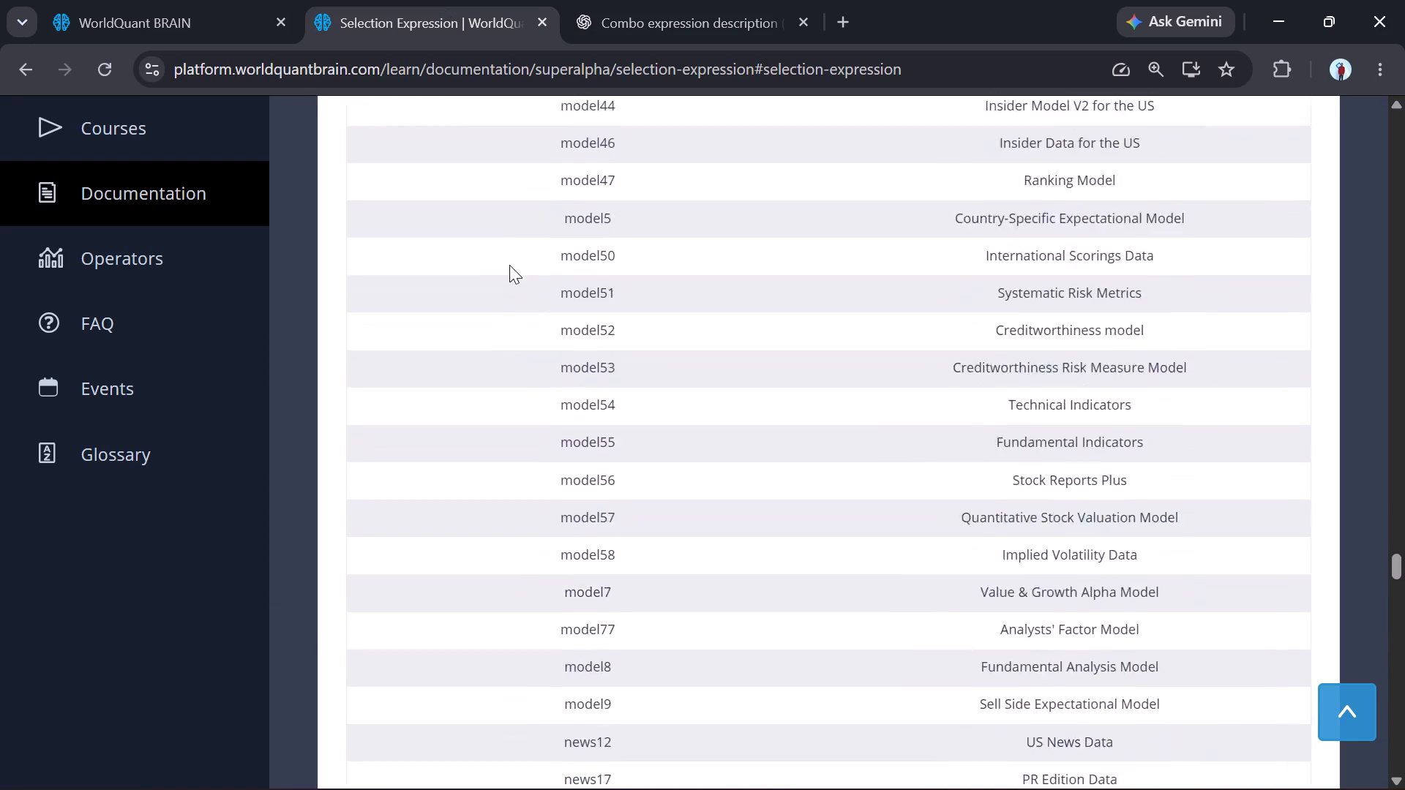
{"action": "scroll", "coordinate": [509, 265], "scroll_direction": "up", "scroll_amount": 20}
{"action": "scroll", "coordinate": [509, 265], "scroll_direction": "up", "scroll_amount": 20}
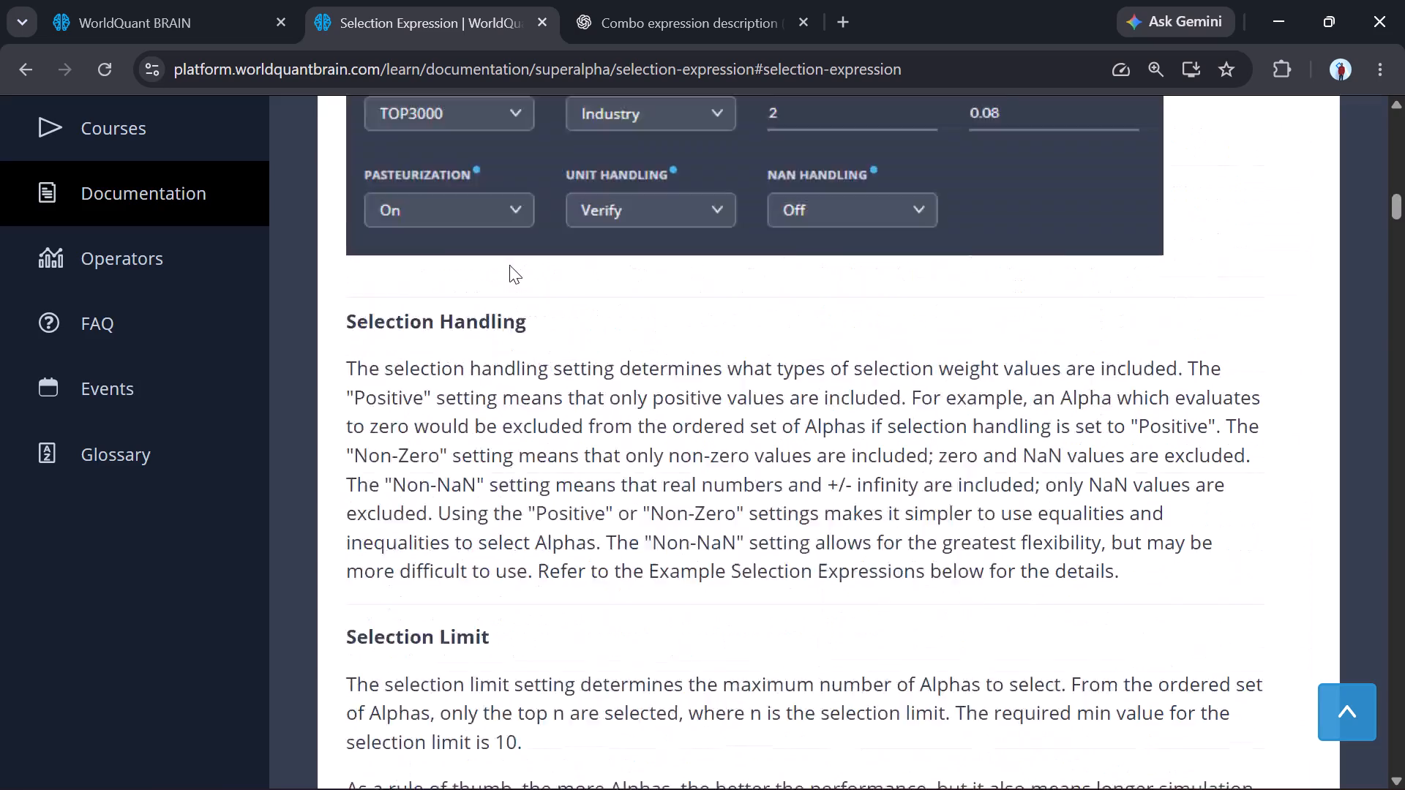
{"action": "scroll", "coordinate": [509, 265], "scroll_direction": "up", "scroll_amount": 5}
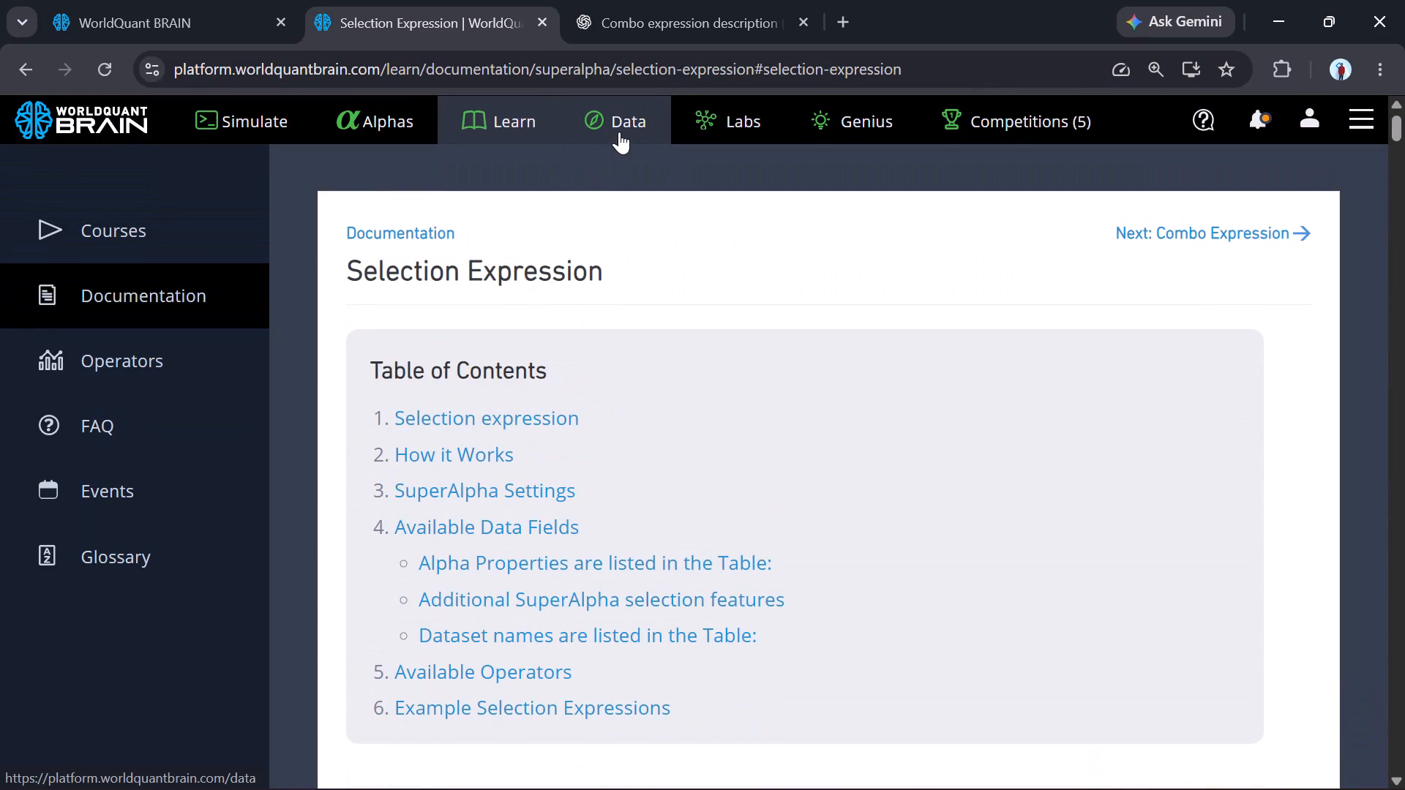
{"action": "left_click", "coordinate": [619, 132]}
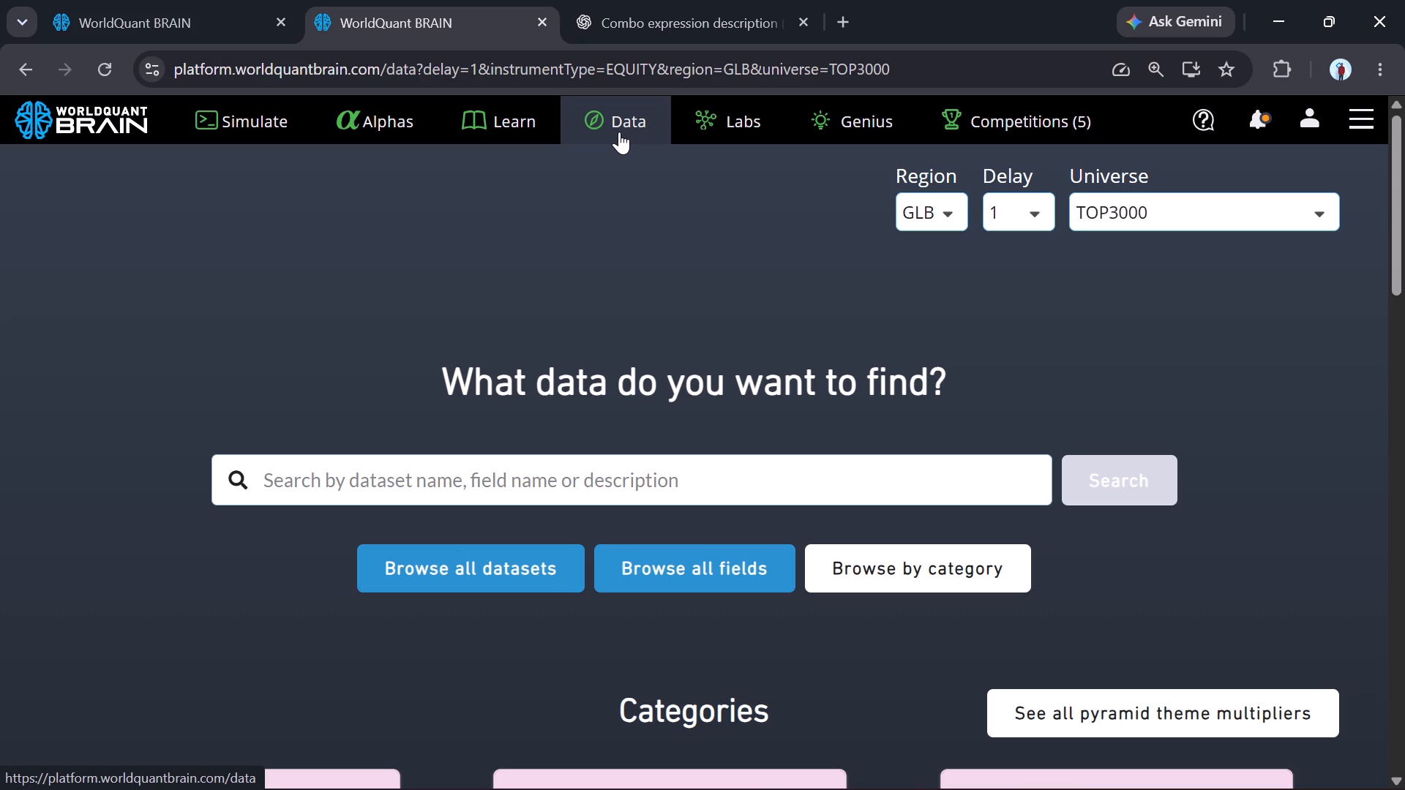
Copy the field mdl264_1l_ompd from the Simulation 1 code and search the GLB data fields for it.
{"action": "left_click", "coordinate": [249, 0]}
{"action": "double_click", "coordinate": [465, 372]}
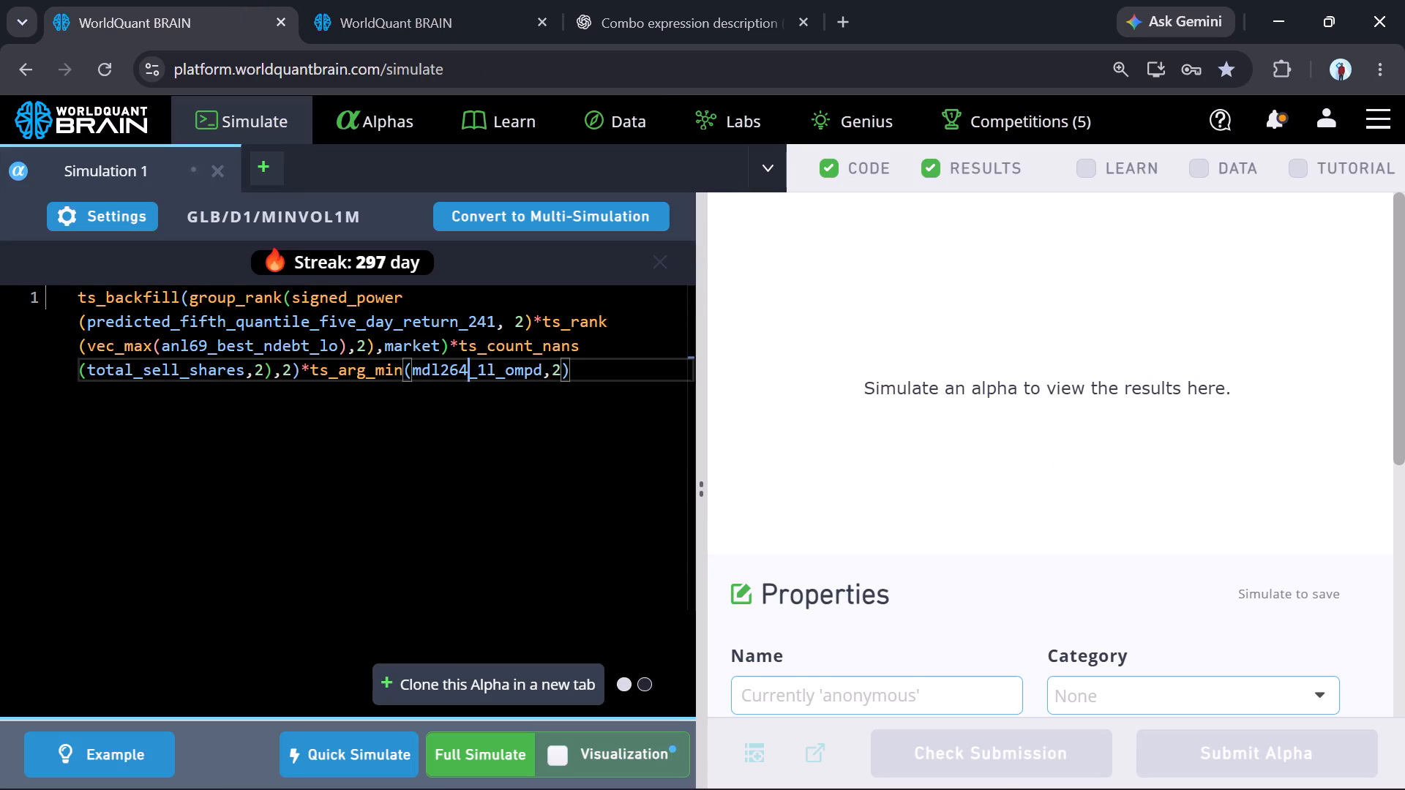
{"action": "key", "text": "ctrl+c"}
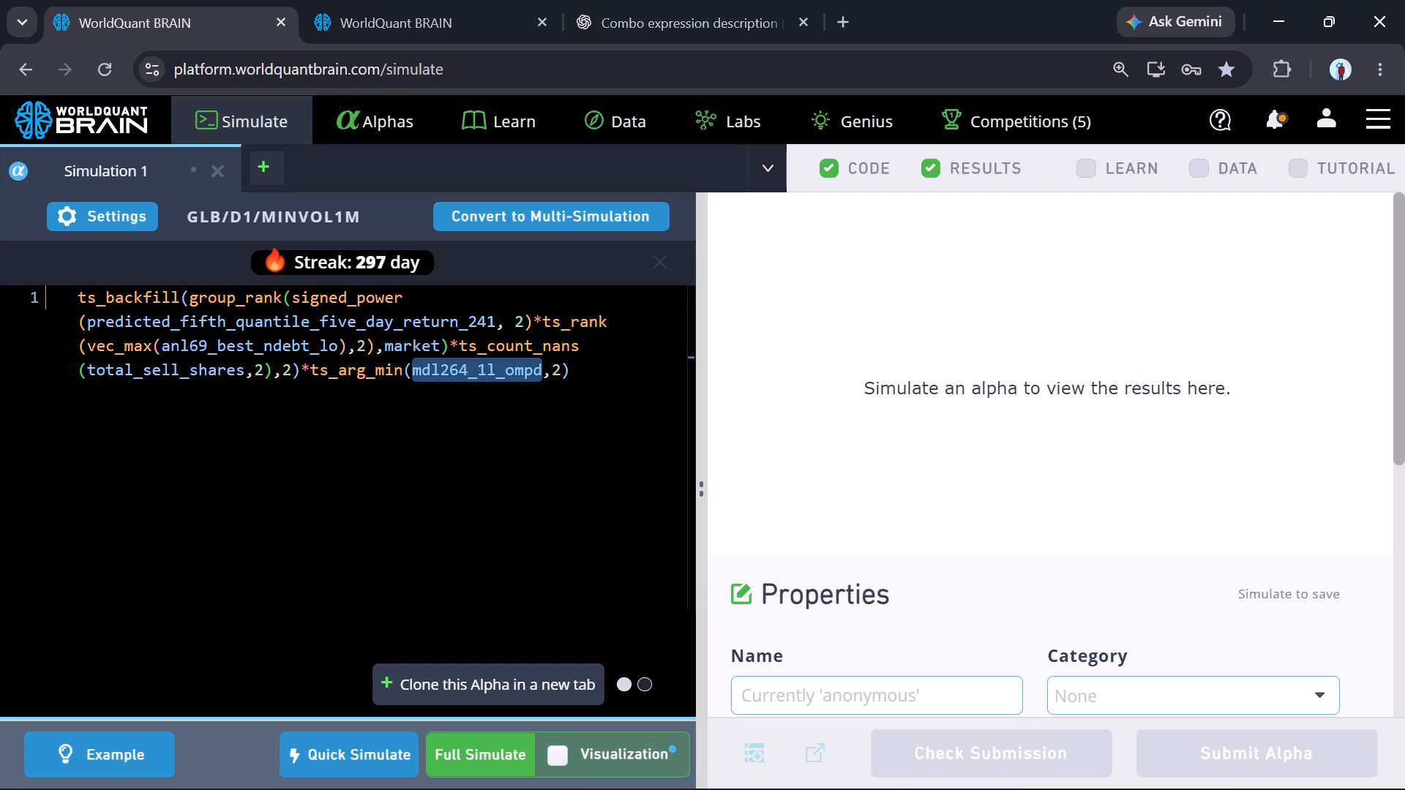
{"action": "left_click", "coordinate": [350, 4]}
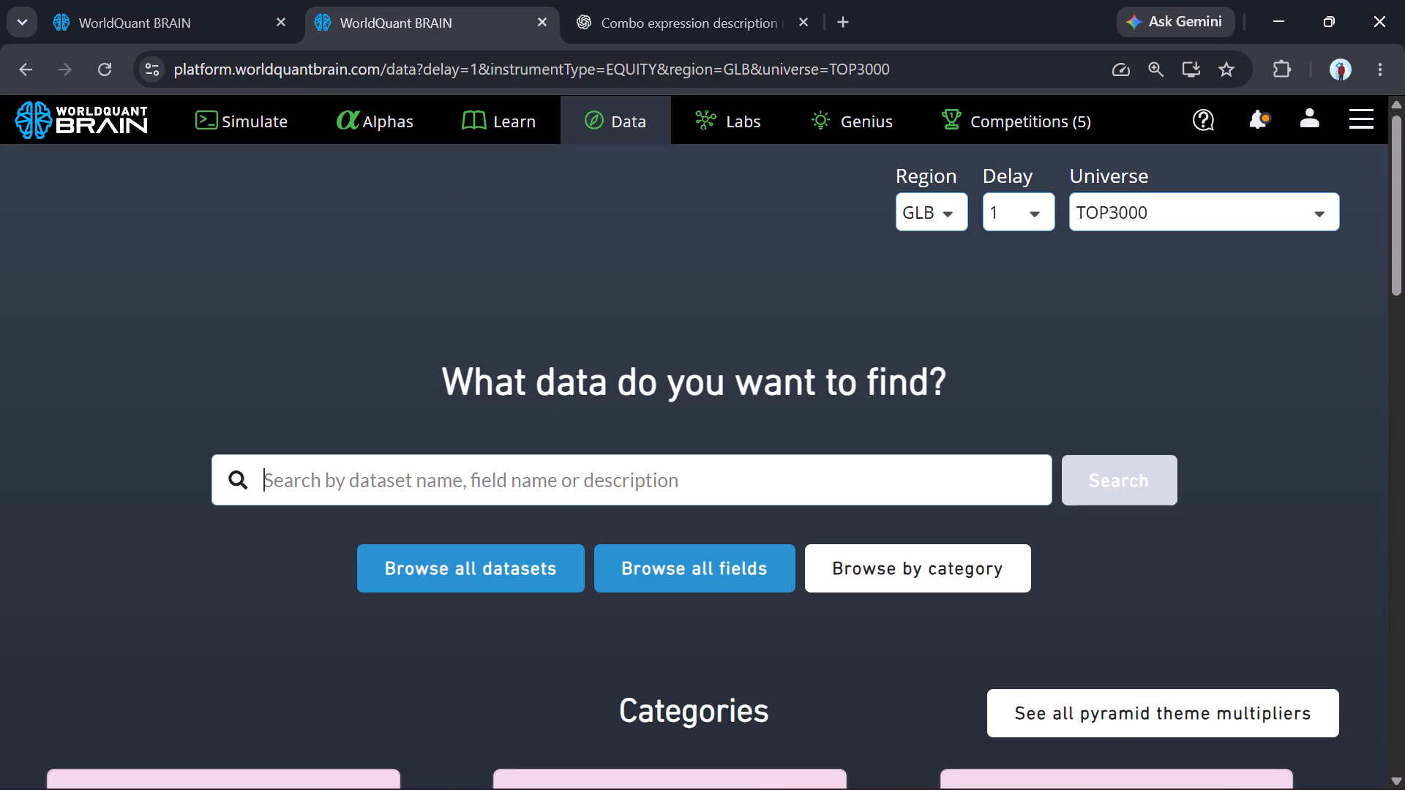
{"action": "left_click", "coordinate": [570, 494]}
{"action": "key", "text": "ctrl+v"}
{"action": "key", "text": "Return"}
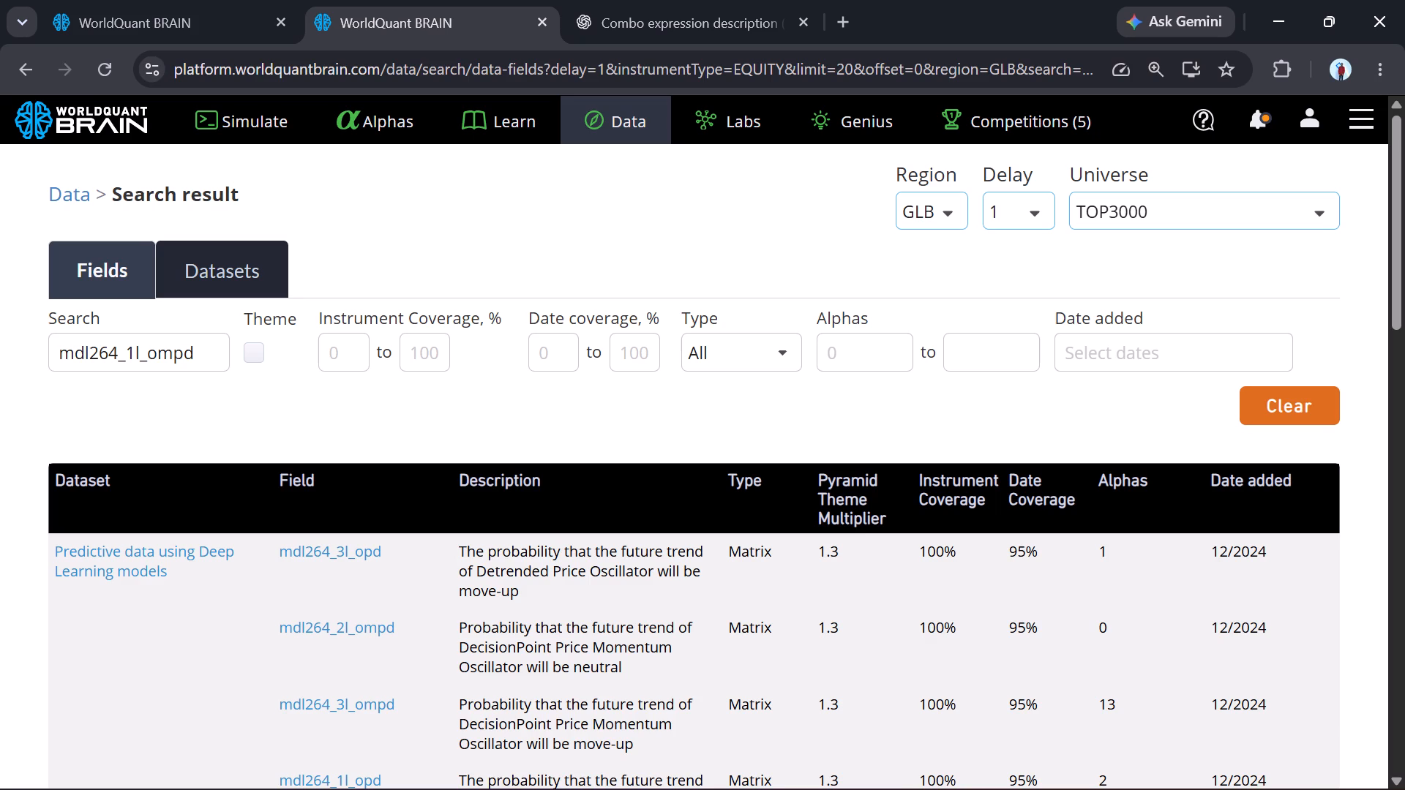
Copy the field name mdl264_1l_opp from the results and substitute it for mdl264_1l_ompd in the Simulation 1 expression.
{"action": "scroll", "coordinate": [659, 587], "scroll_direction": "down", "scroll_amount": 4}
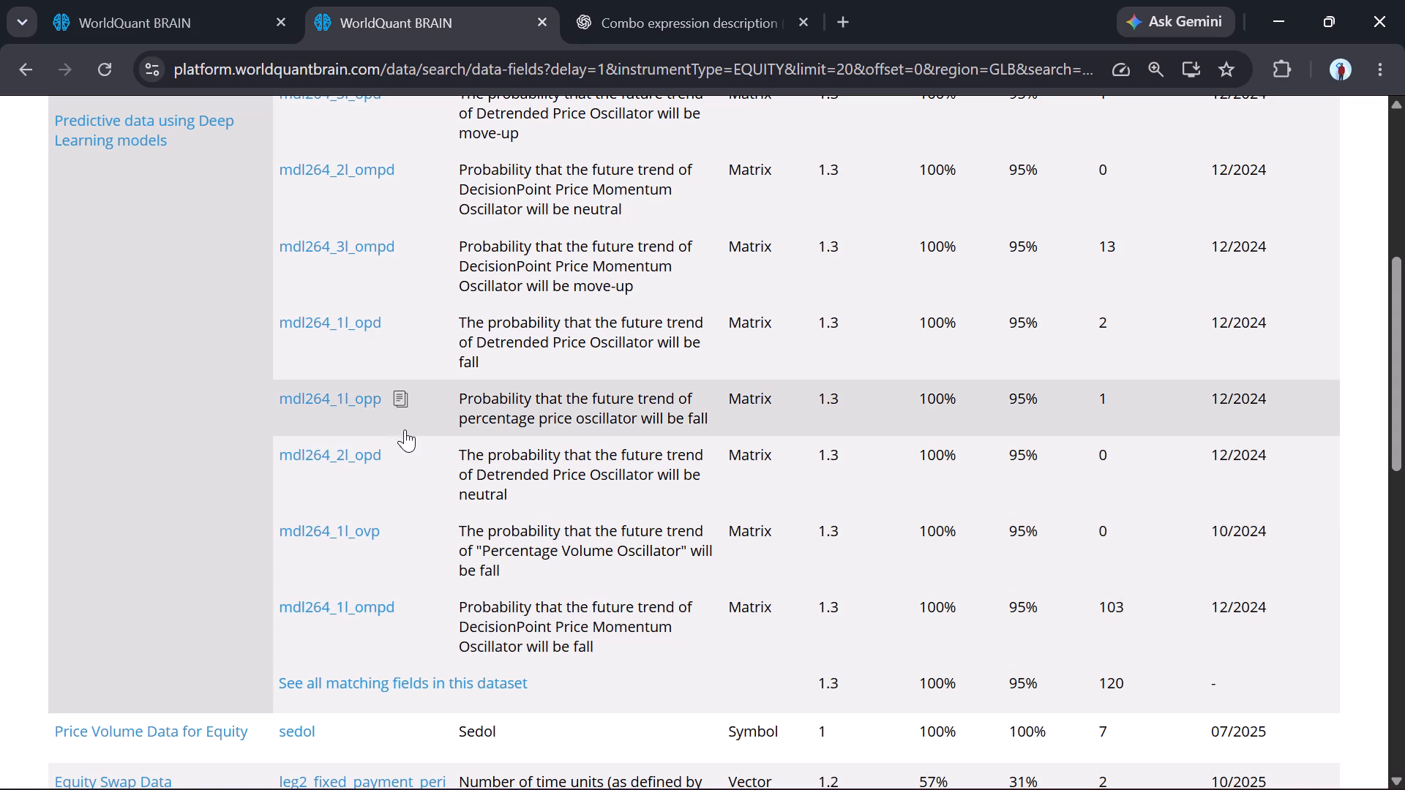
{"action": "left_click", "coordinate": [403, 407]}
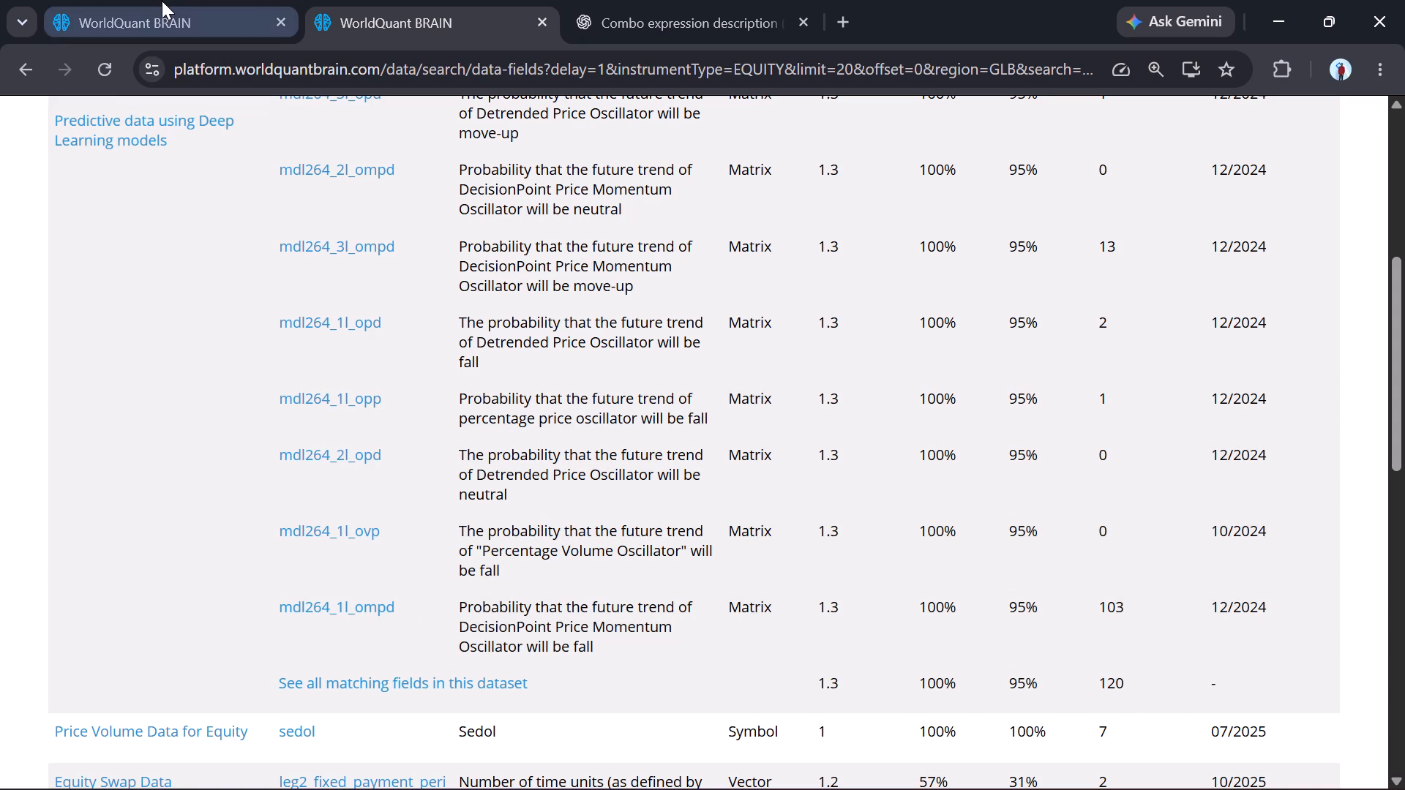
{"action": "left_click", "coordinate": [162, 1]}
{"action": "key", "text": "ctrl+v"}
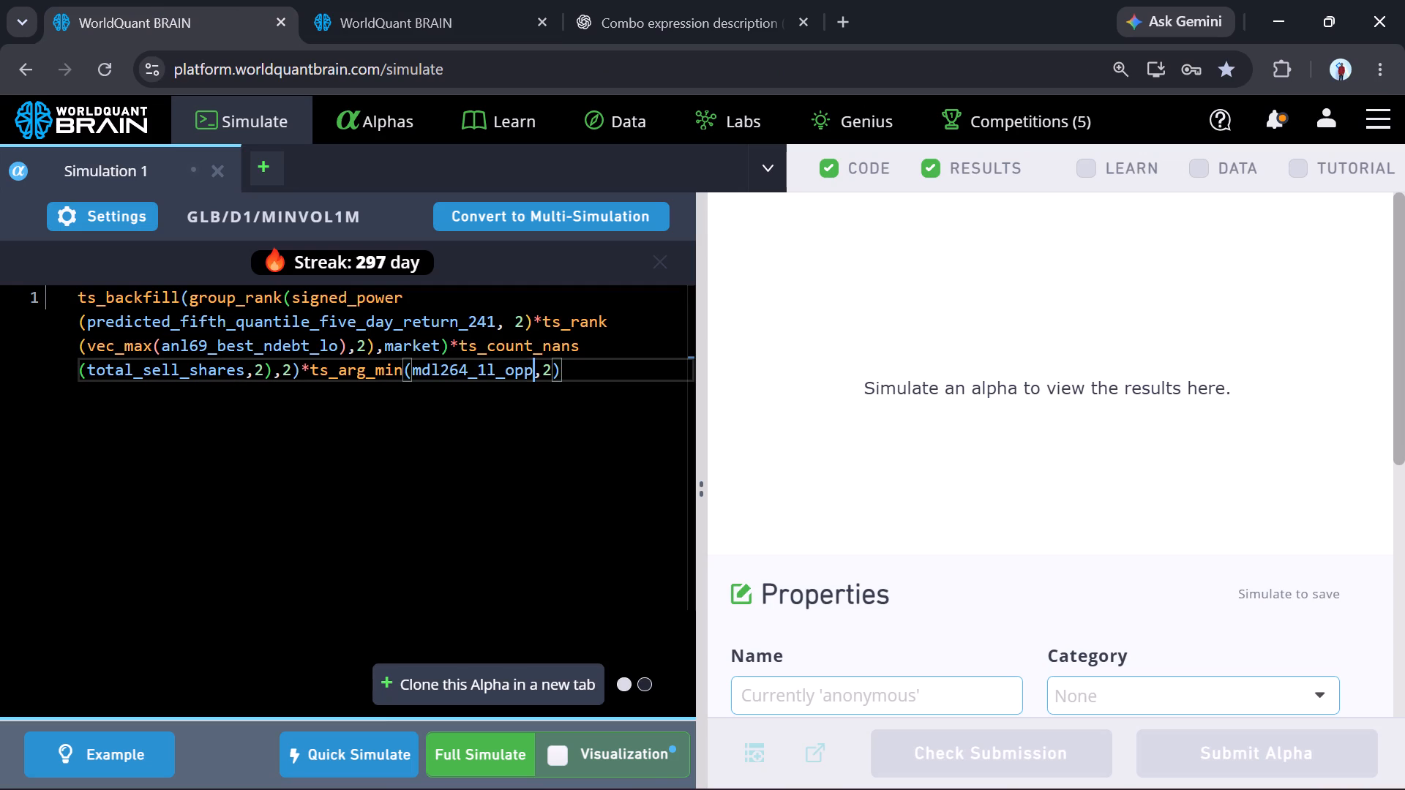
Run a quick simulation of the edited Simulation 1 alpha.
{"action": "left_click", "coordinate": [336, 737]}
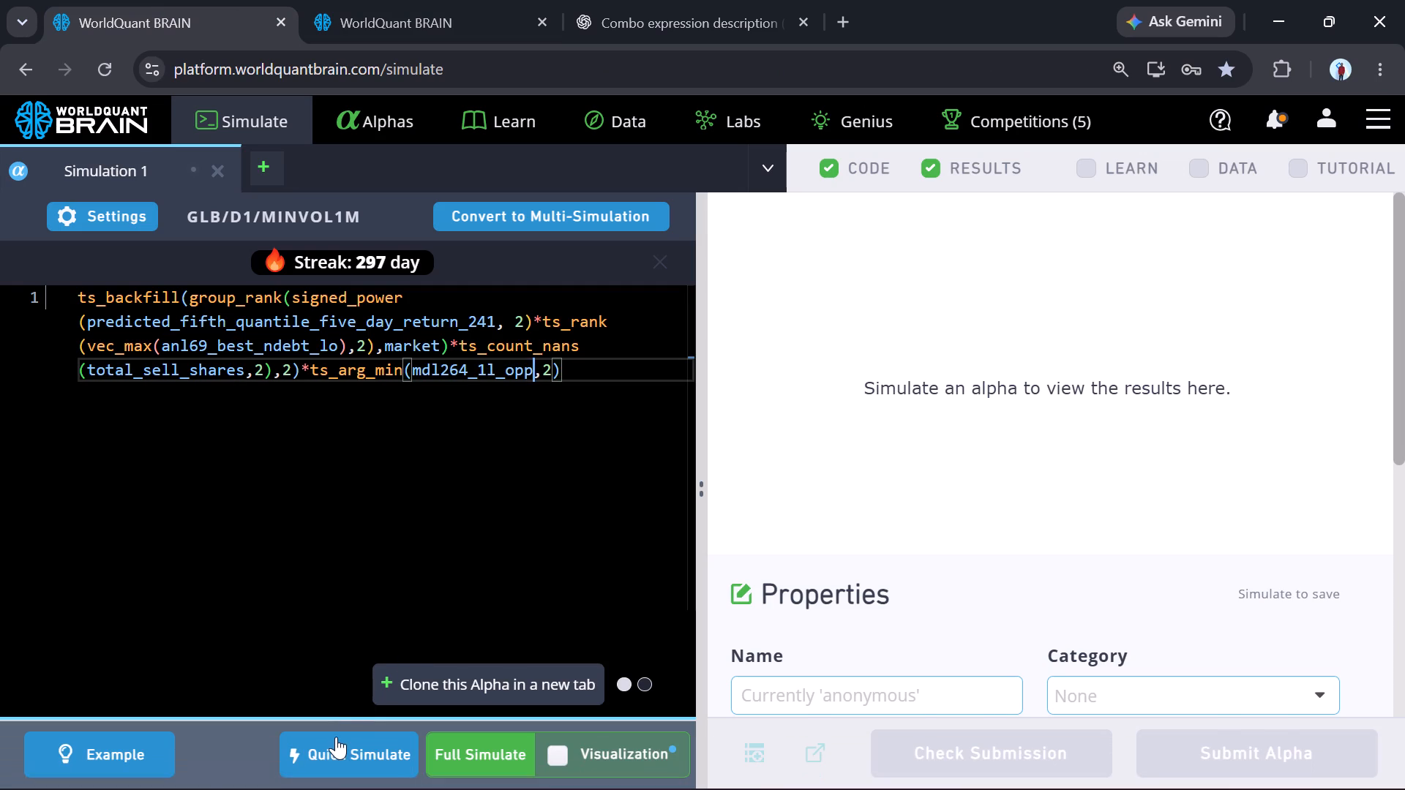
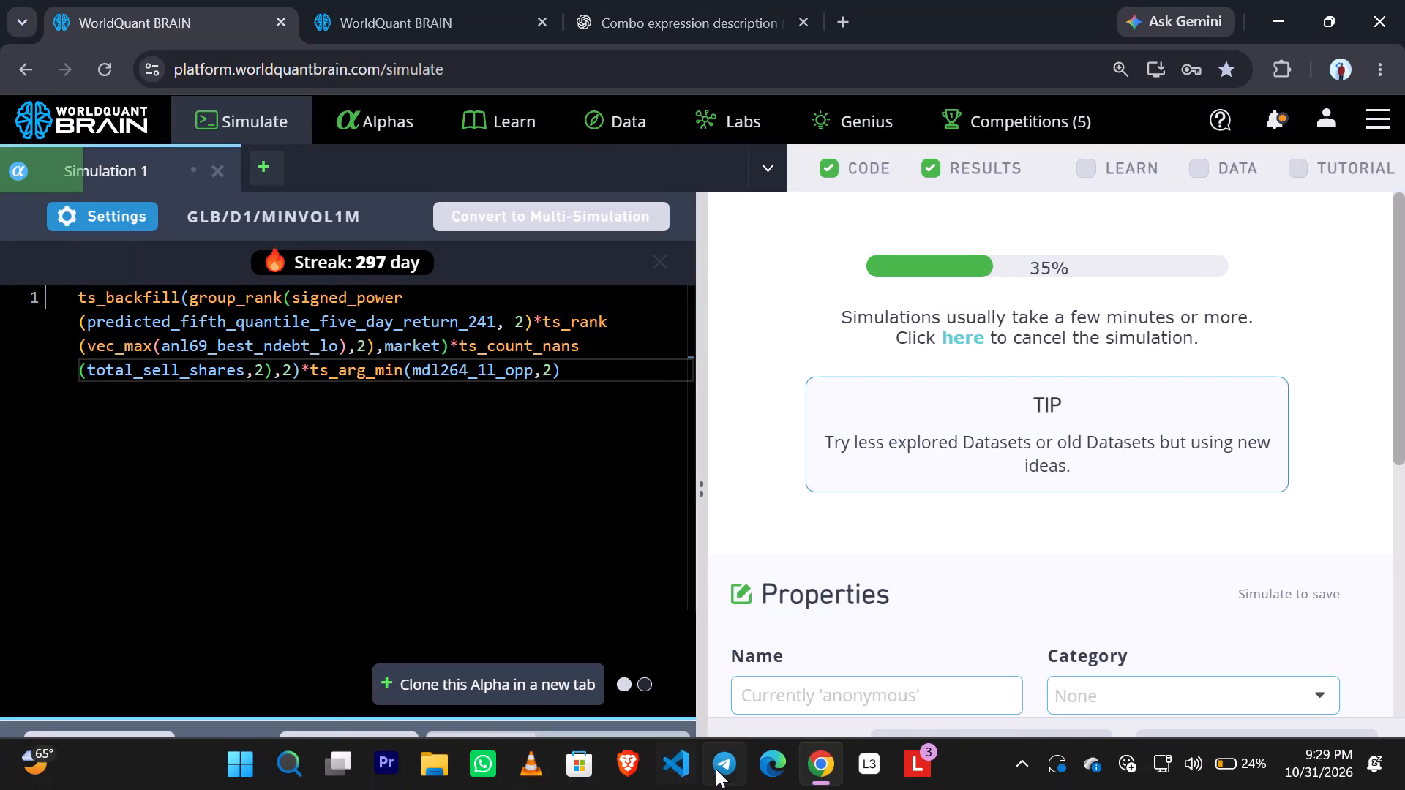
Search the computer for the Kuro app and launch it while the simulation runs.
{"action": "left_click", "coordinate": [296, 763]}
{"action": "key", "text": "k"}
{"action": "type", "text": "uro"}
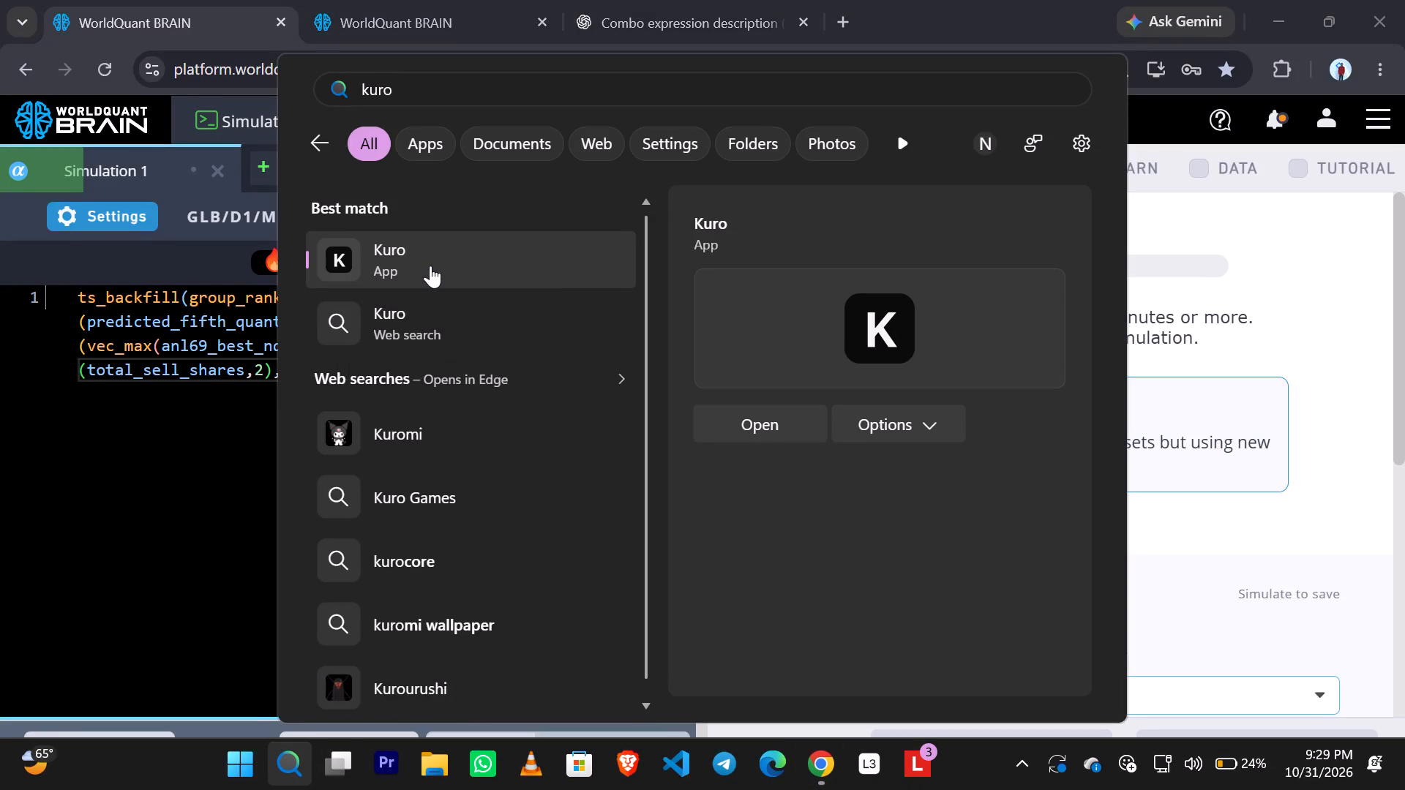
{"action": "left_click", "coordinate": [430, 266]}
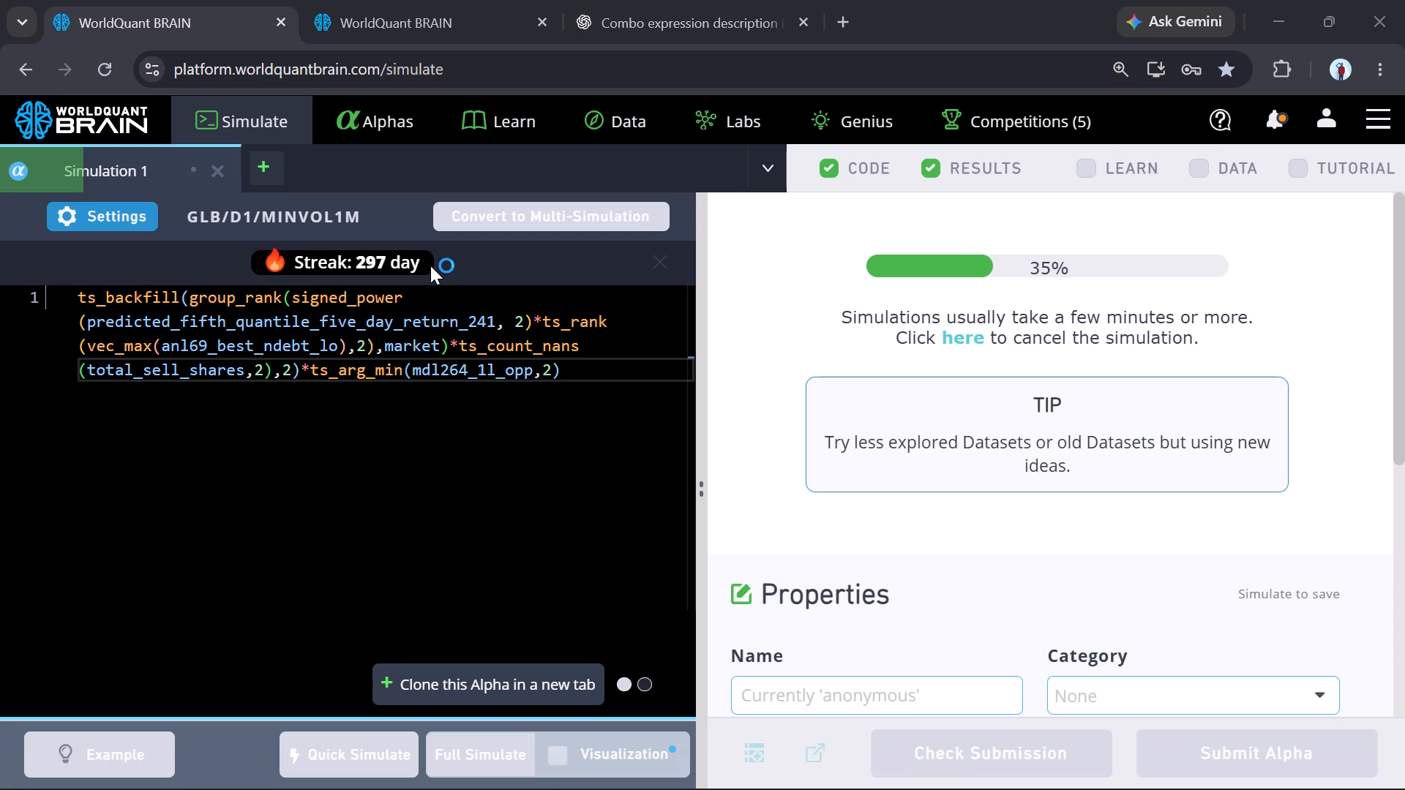
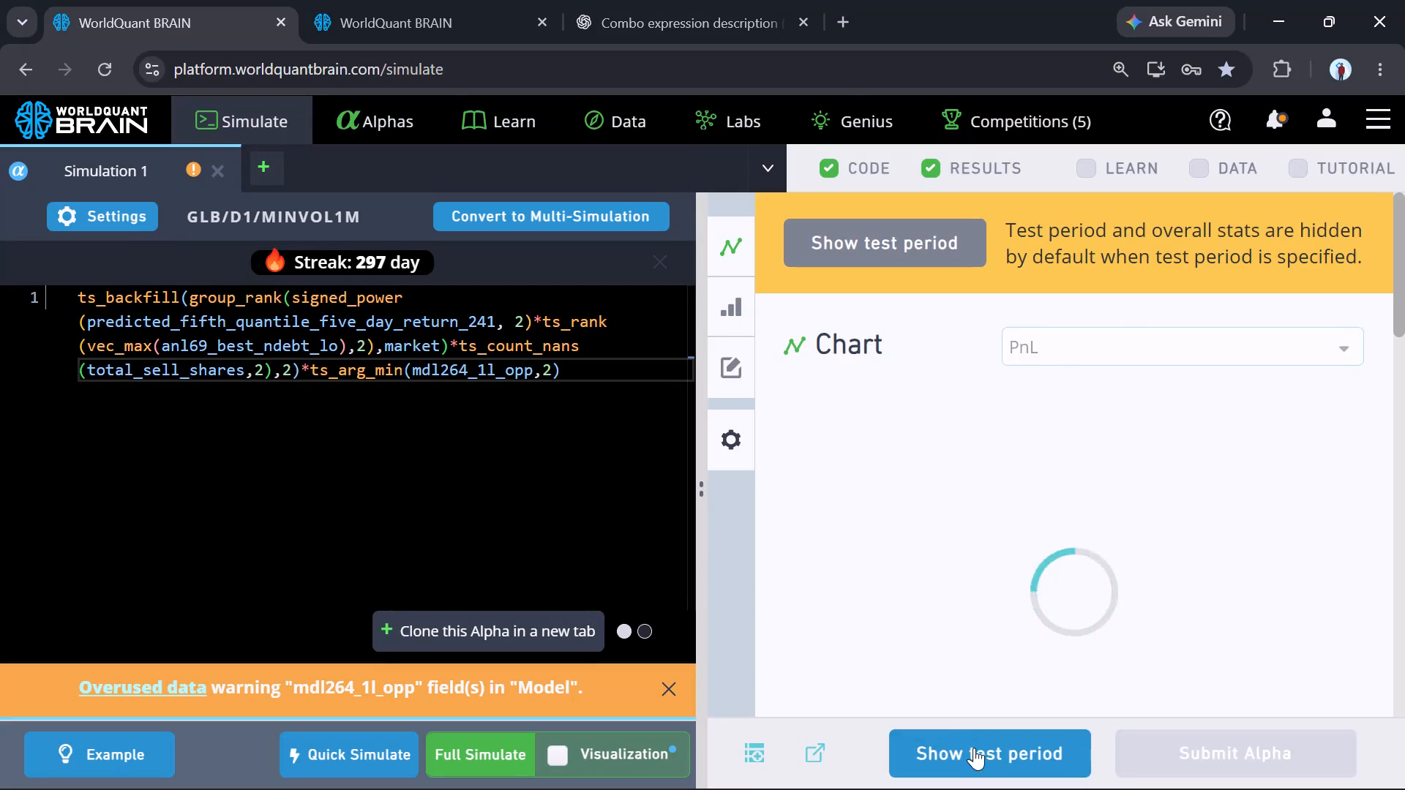
Run the Prod Correlation check on the simulated alpha that uses mdl264_1l_opp.
{"action": "scroll", "coordinate": [1052, 525], "scroll_direction": "down", "scroll_amount": 6}
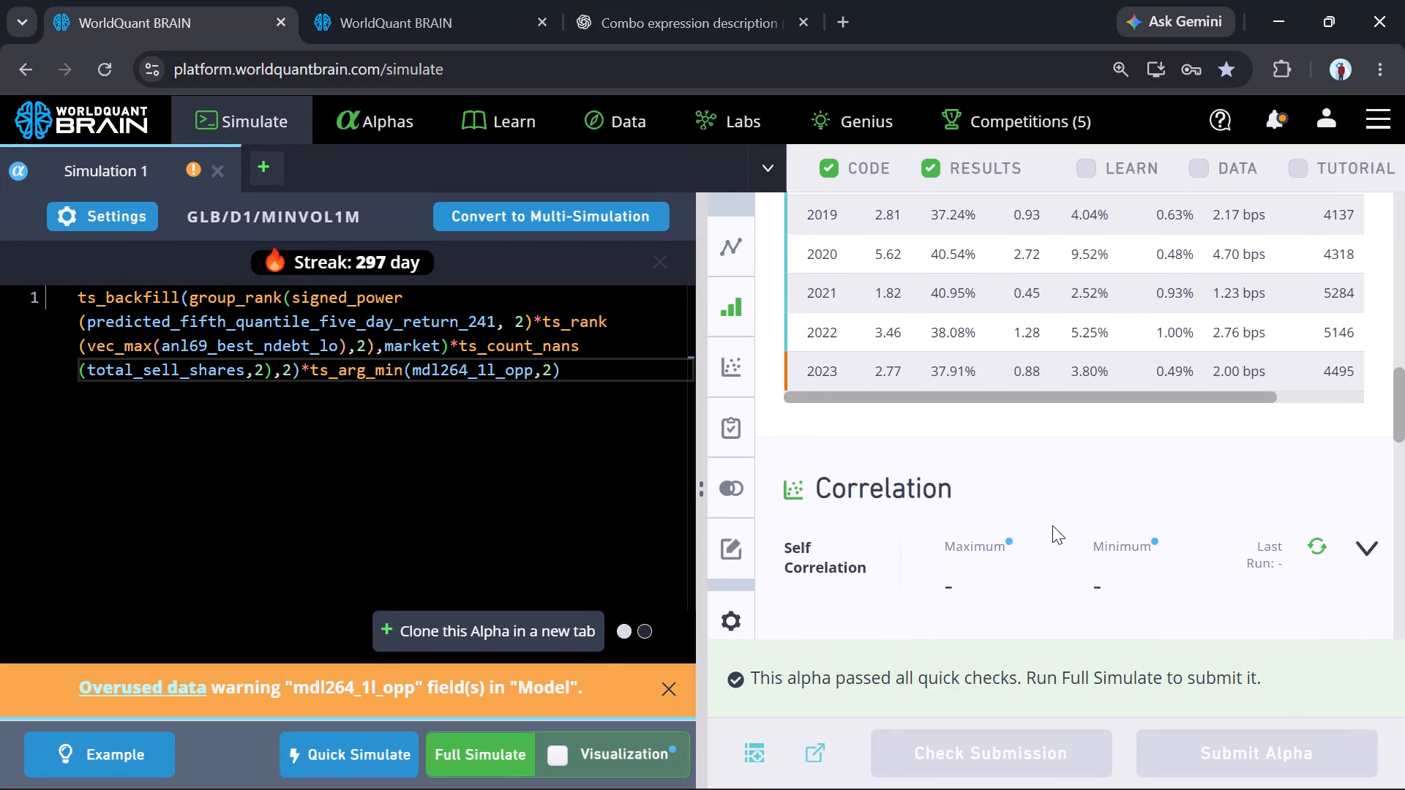
{"action": "scroll", "coordinate": [1169, 522], "scroll_direction": "down", "scroll_amount": 2}
{"action": "left_click", "coordinate": [1319, 448]}
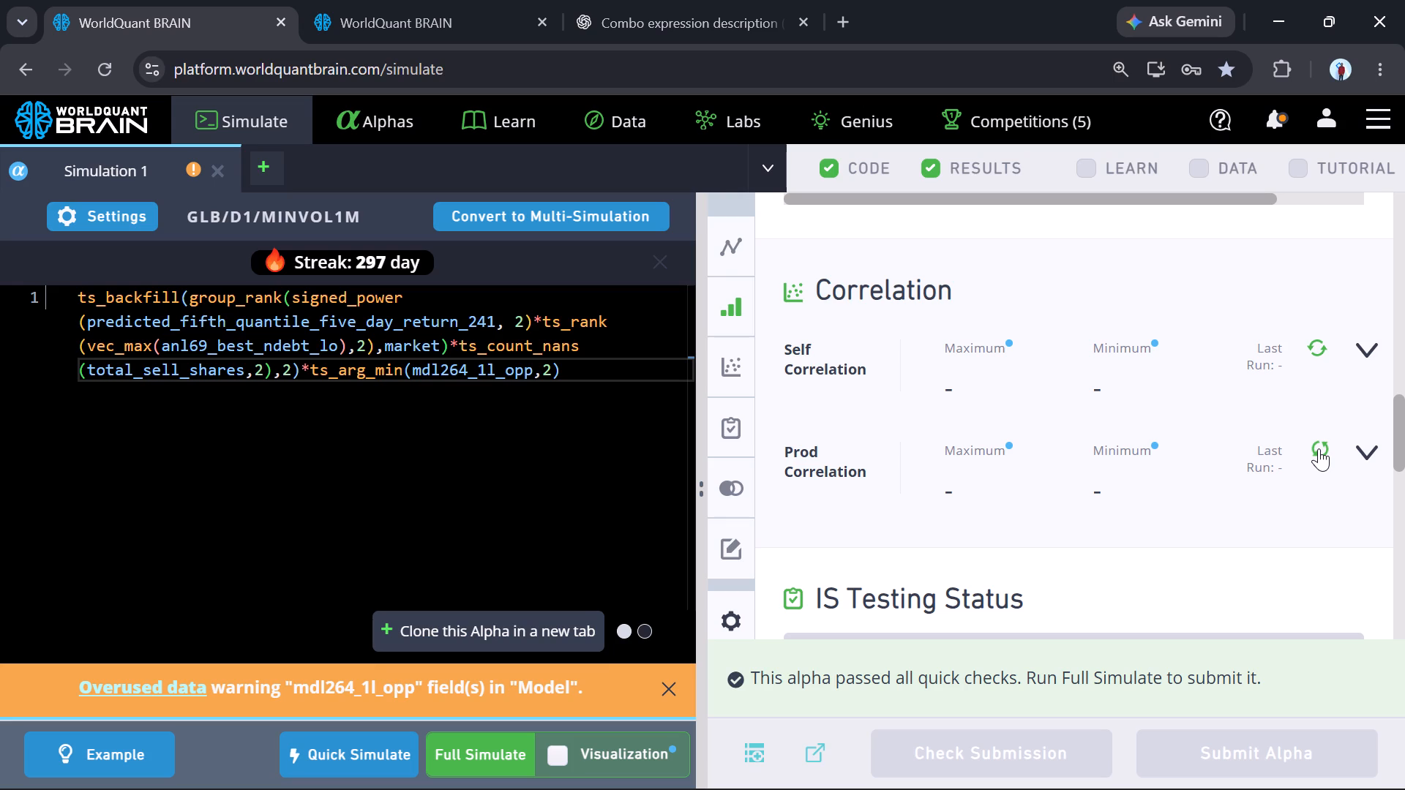
Replace the field inside ts_arg_min with mdl264_1l_ovp, copied from the data search results, and run a Quick Simulate.
{"action": "left_click", "coordinate": [349, 0]}
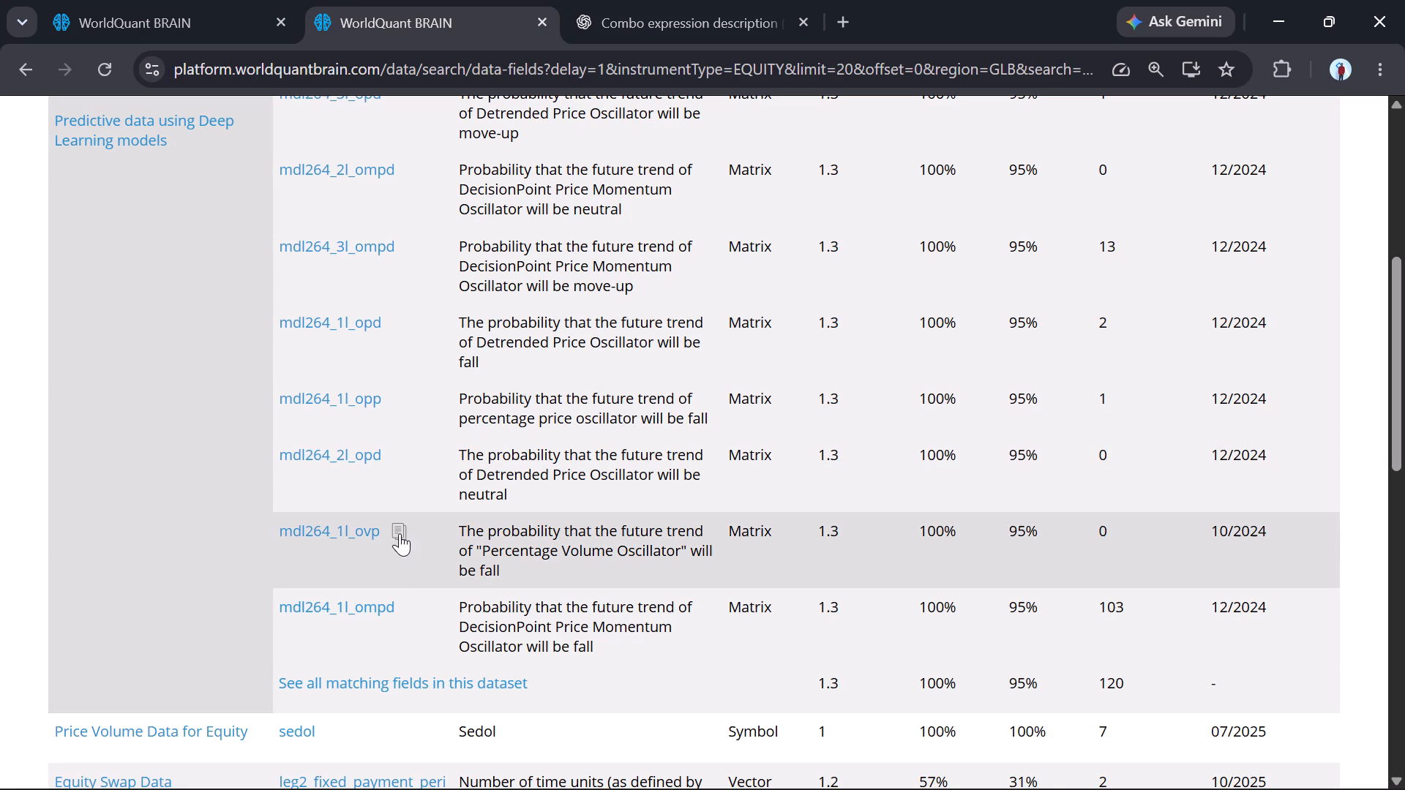
{"action": "left_click", "coordinate": [396, 531]}
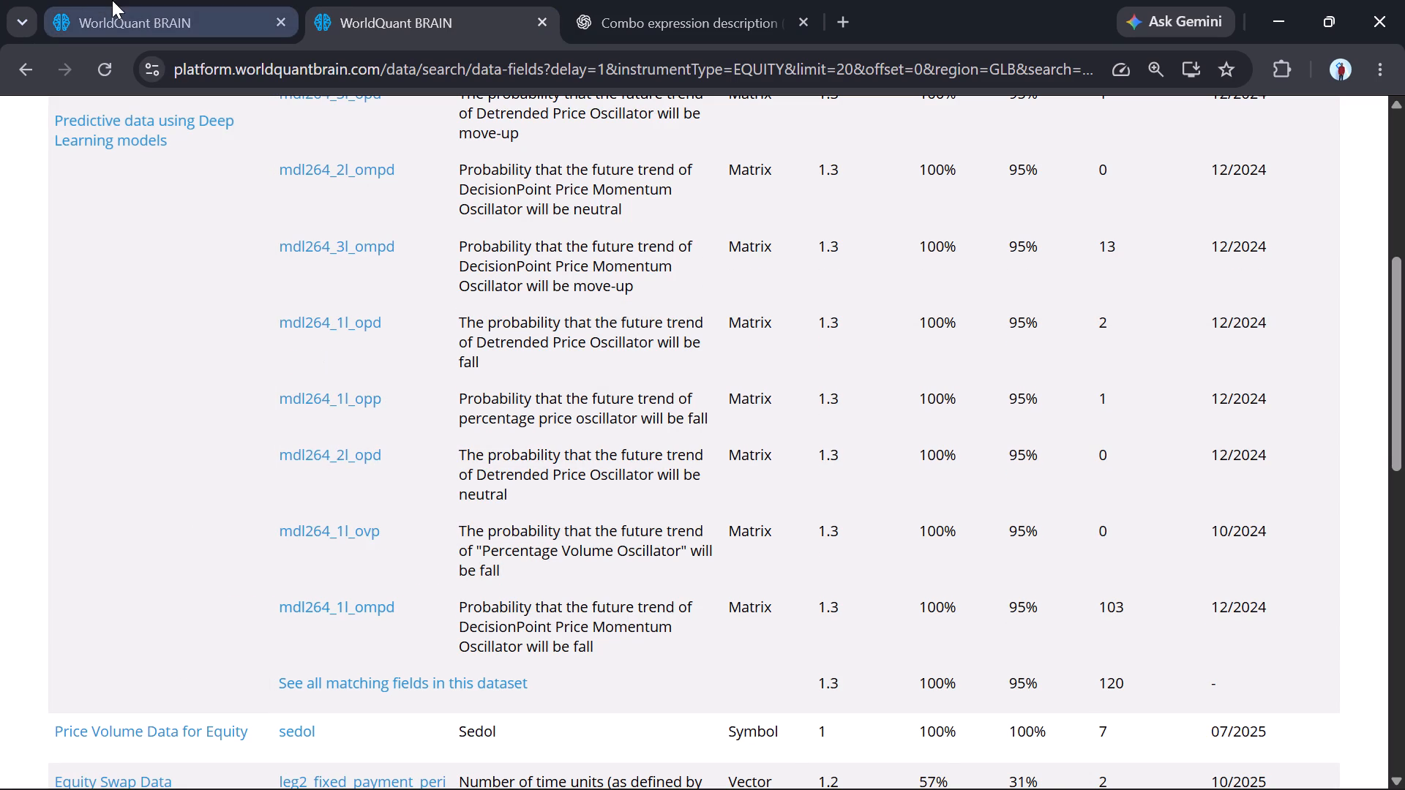
{"action": "left_click", "coordinate": [112, 0]}
{"action": "double_click", "coordinate": [482, 381]}
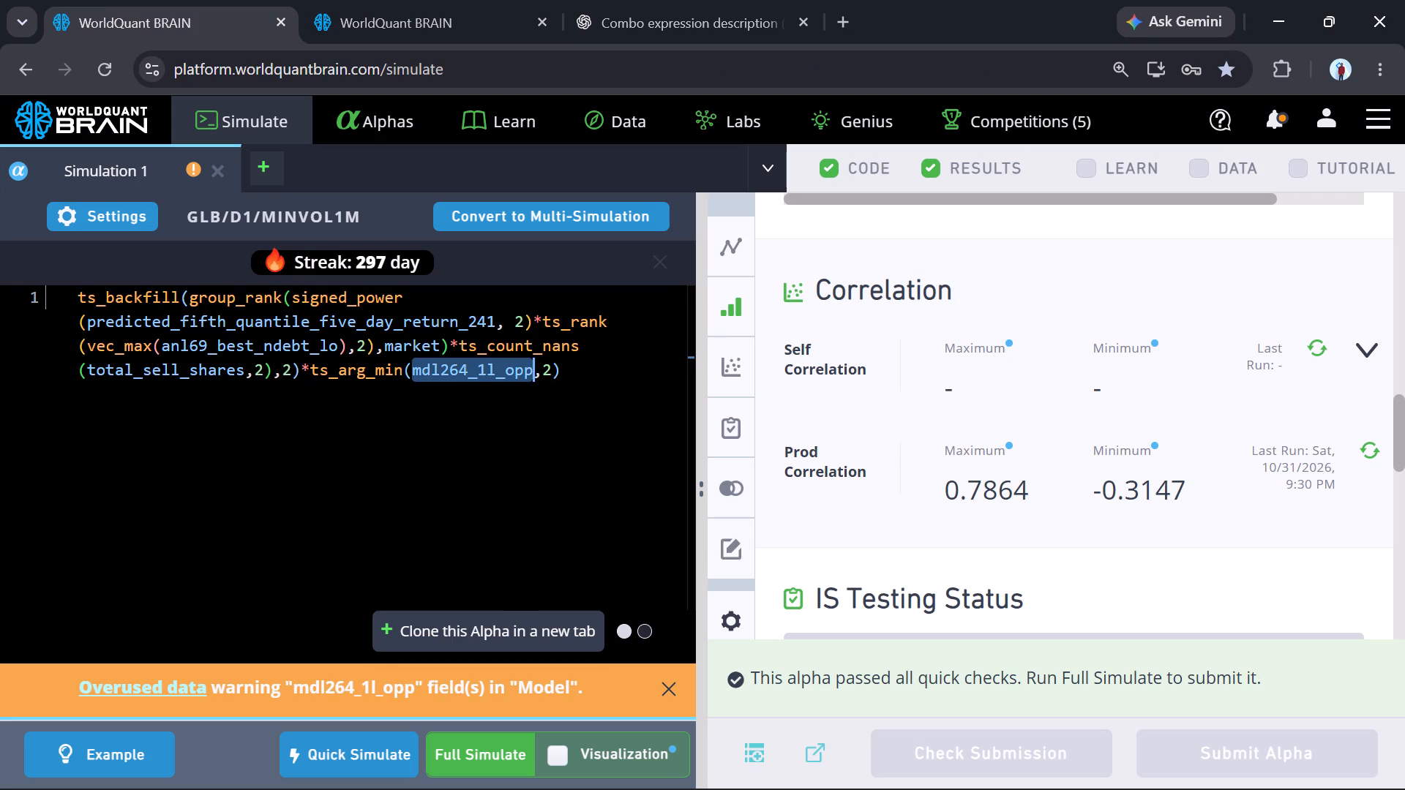
{"action": "key", "text": "ctrl+v"}
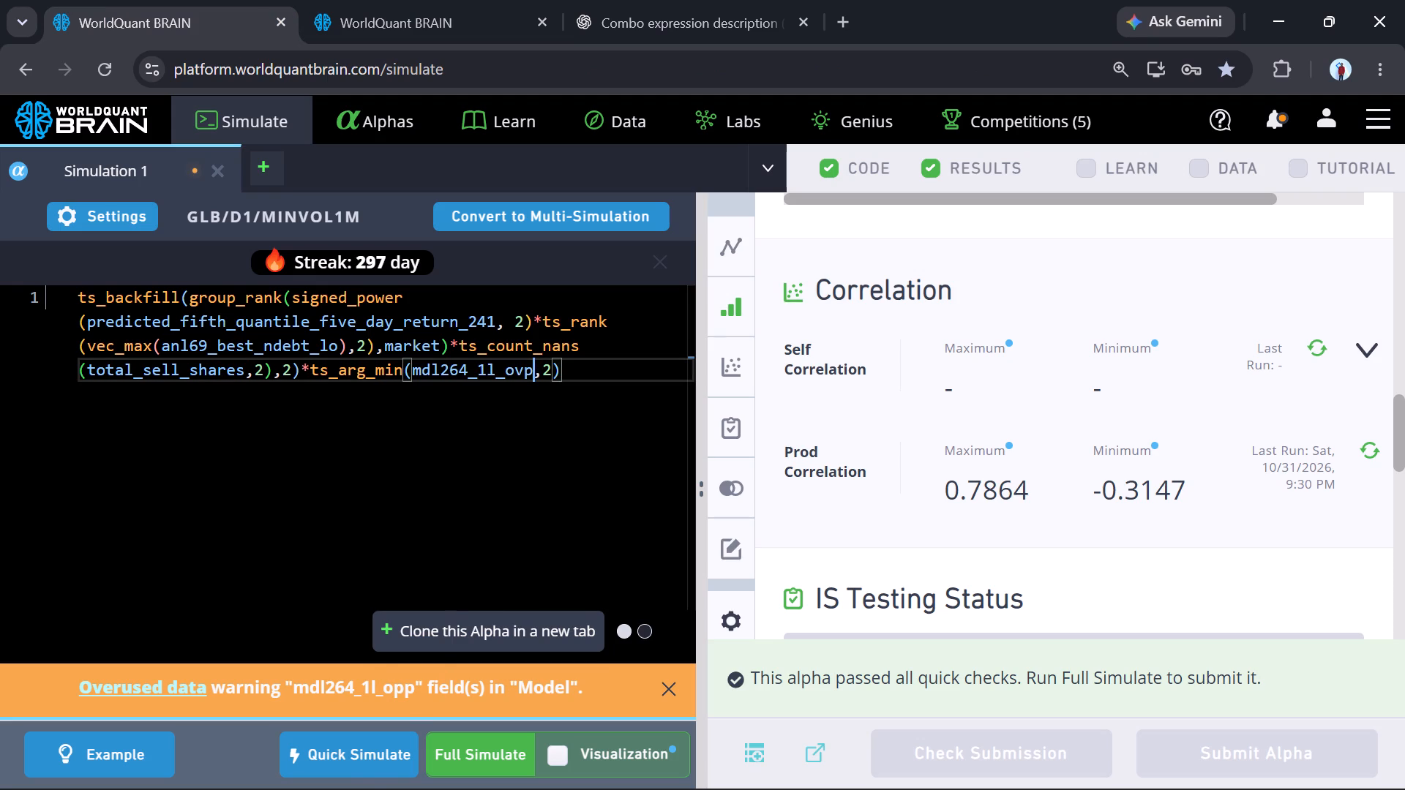
{"action": "left_click", "coordinate": [359, 777]}
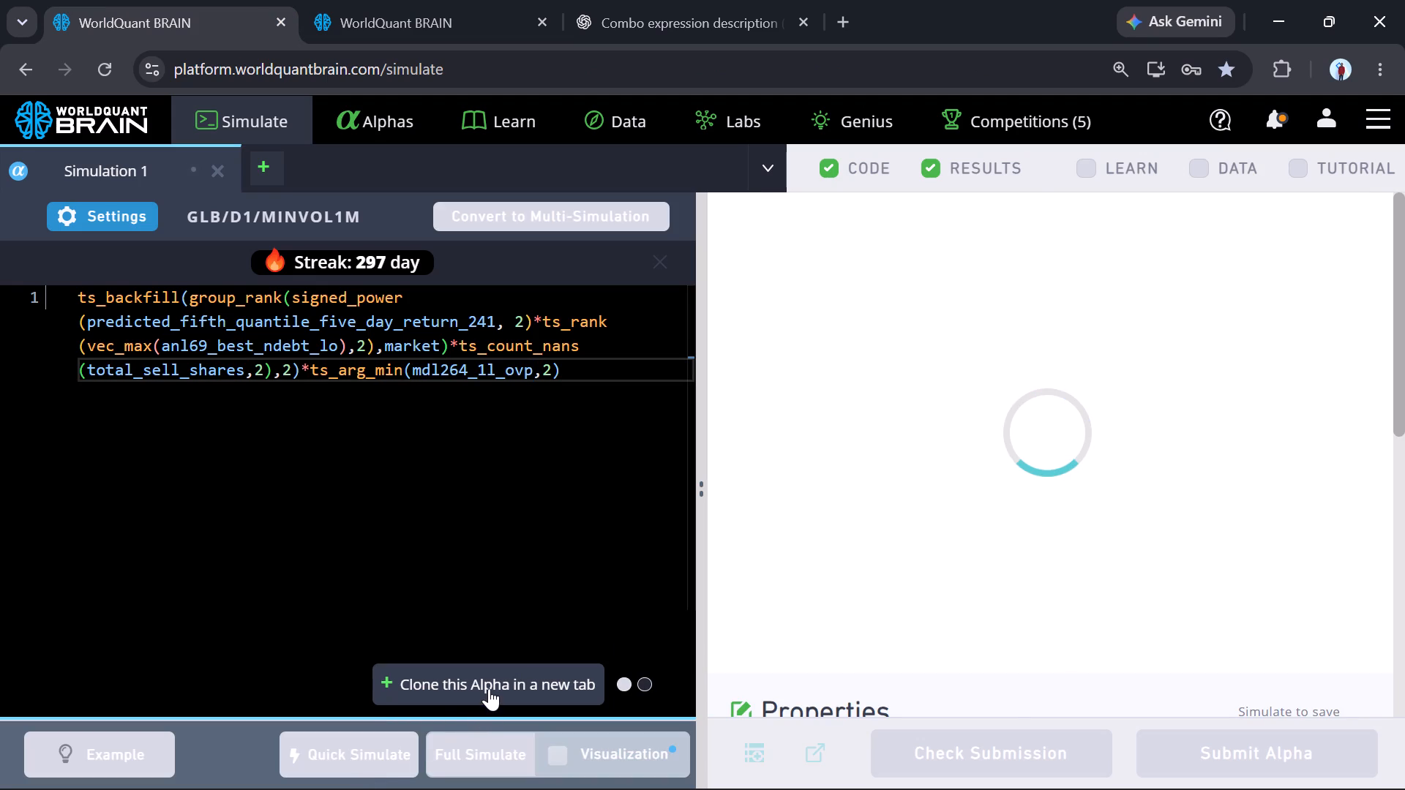
Clone the alpha, swap its ts_arg_min field for mdl264_3l_ompd from the dataset's full matching field list, and run a Quick Simulate.
{"action": "left_click", "coordinate": [489, 688]}
{"action": "left_click", "coordinate": [400, 0]}
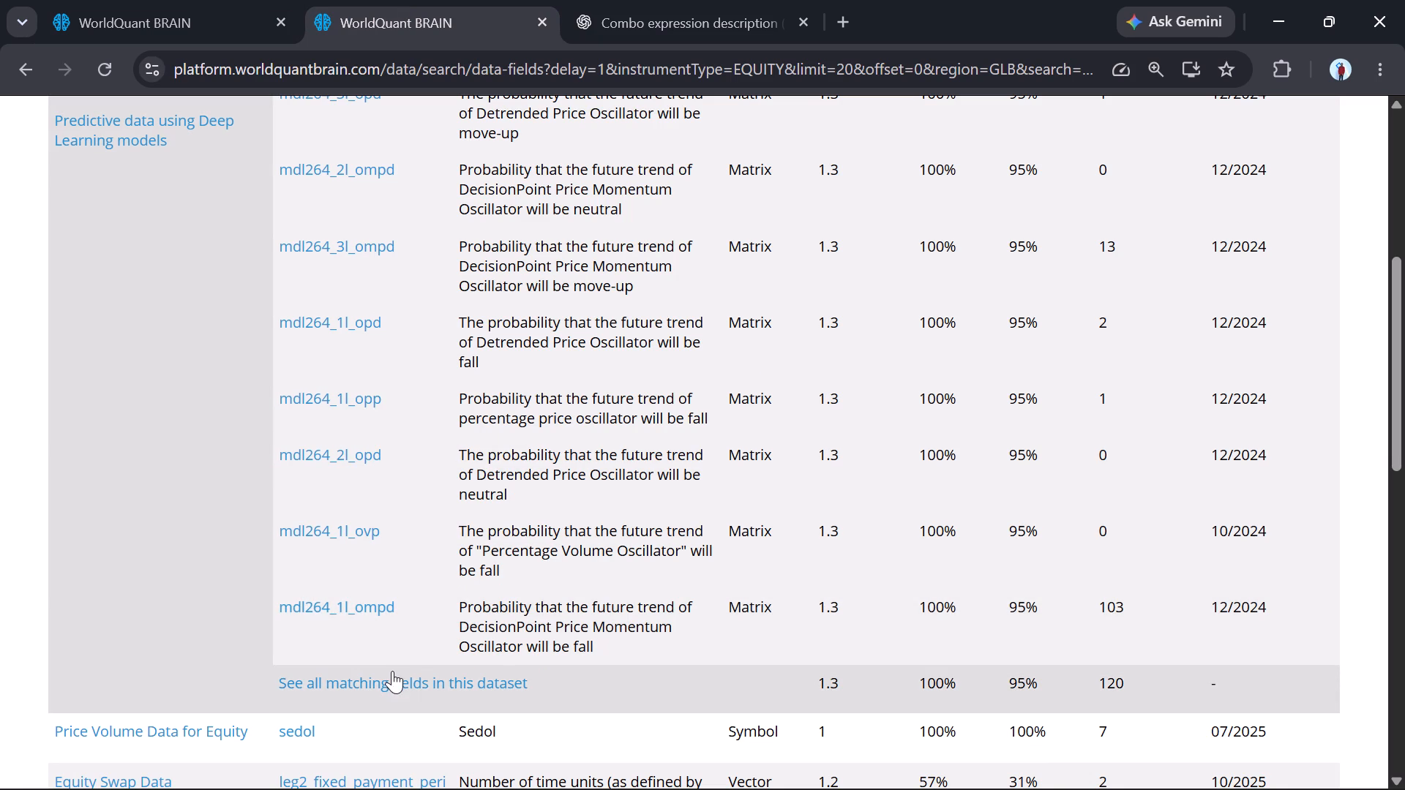
{"action": "left_click", "coordinate": [392, 671]}
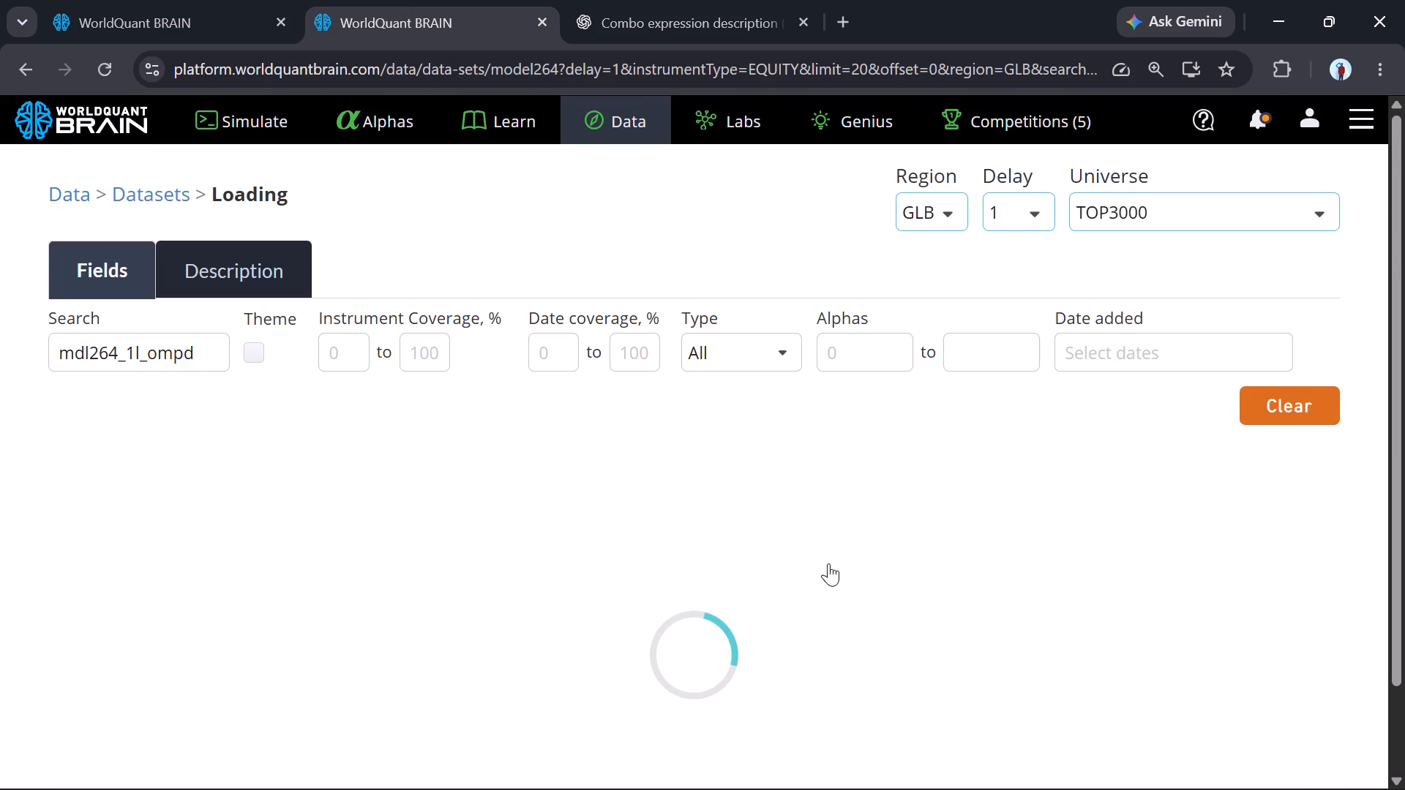
{"action": "scroll", "coordinate": [828, 563], "scroll_direction": "down", "scroll_amount": 3}
{"action": "scroll", "coordinate": [828, 563], "scroll_direction": "up", "scroll_amount": 3}
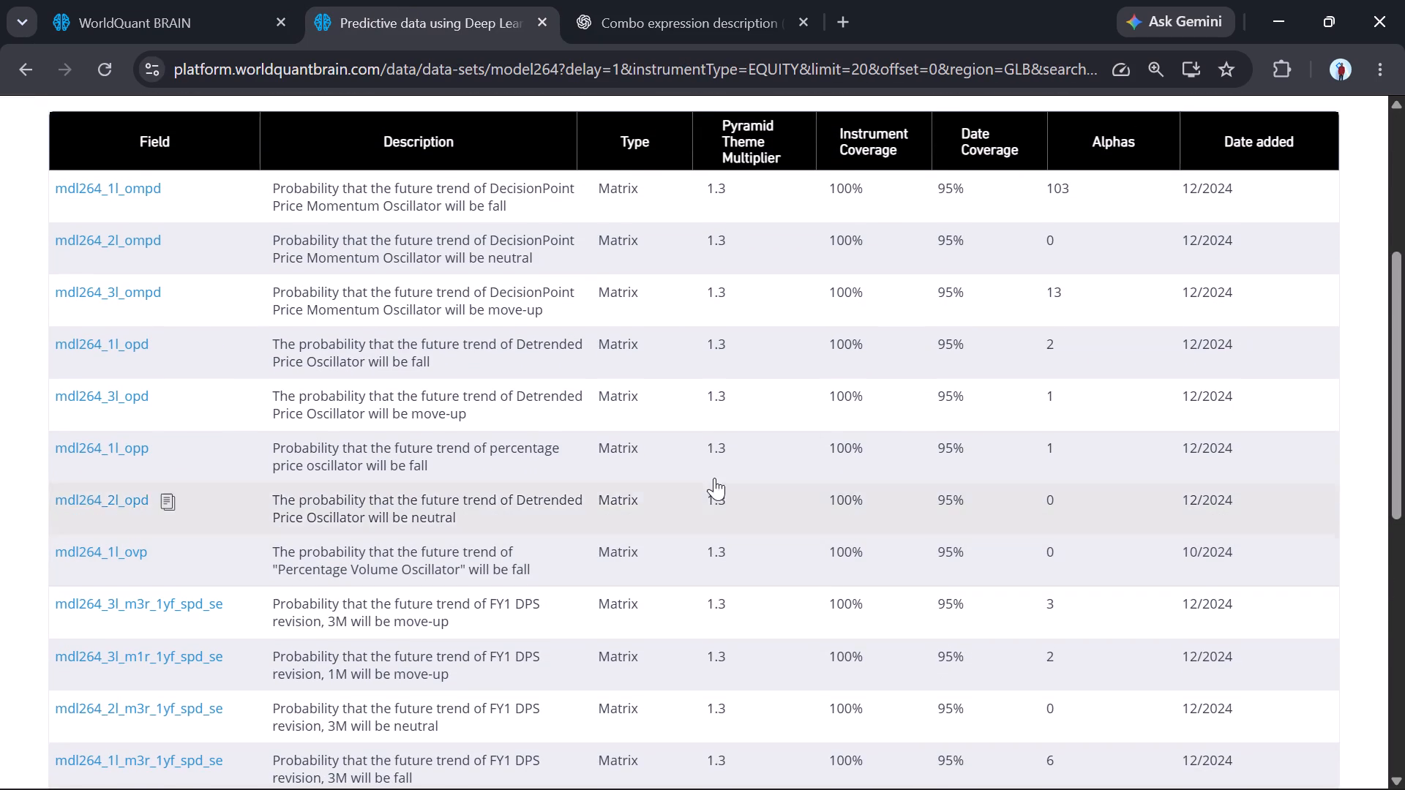
{"action": "left_click", "coordinate": [178, 292]}
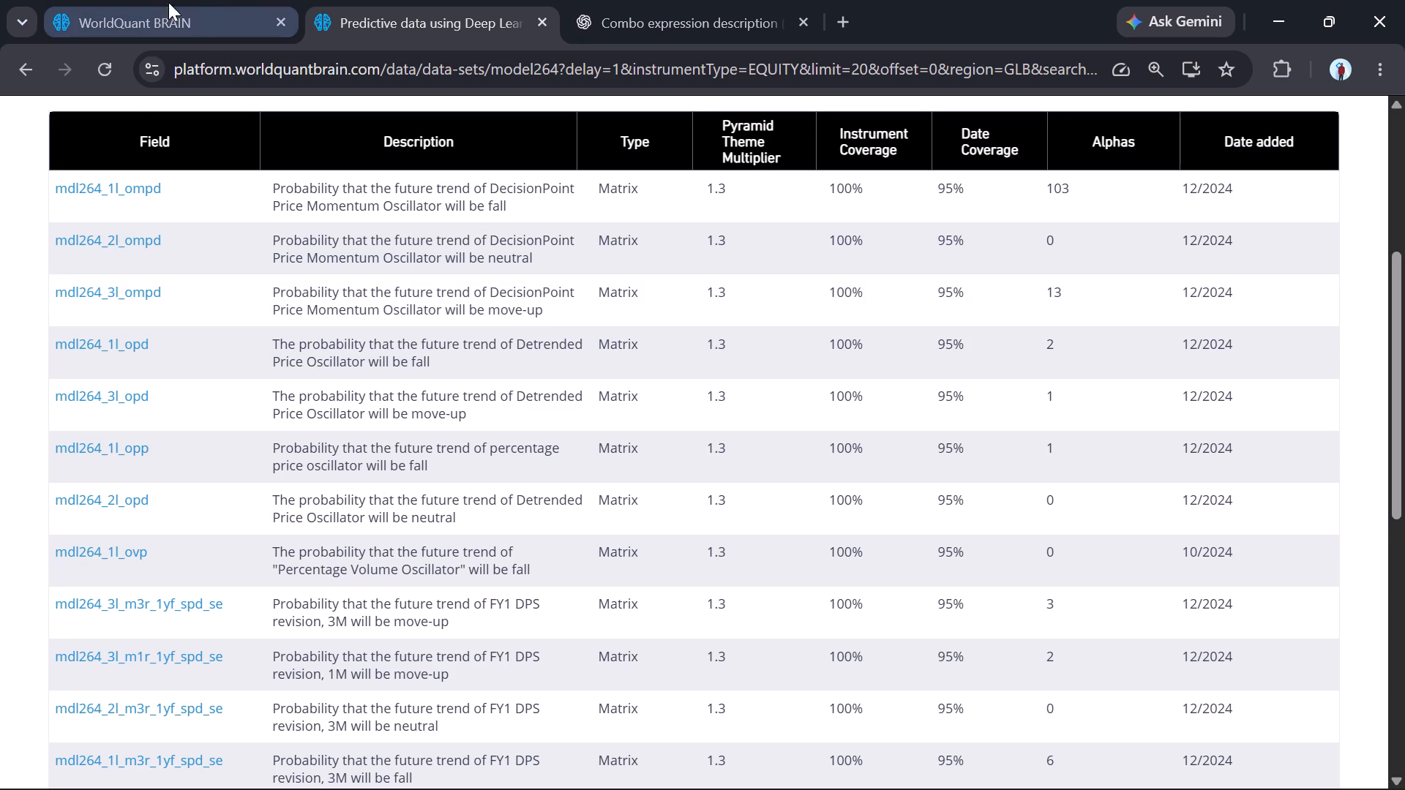
{"action": "left_click", "coordinate": [147, 0]}
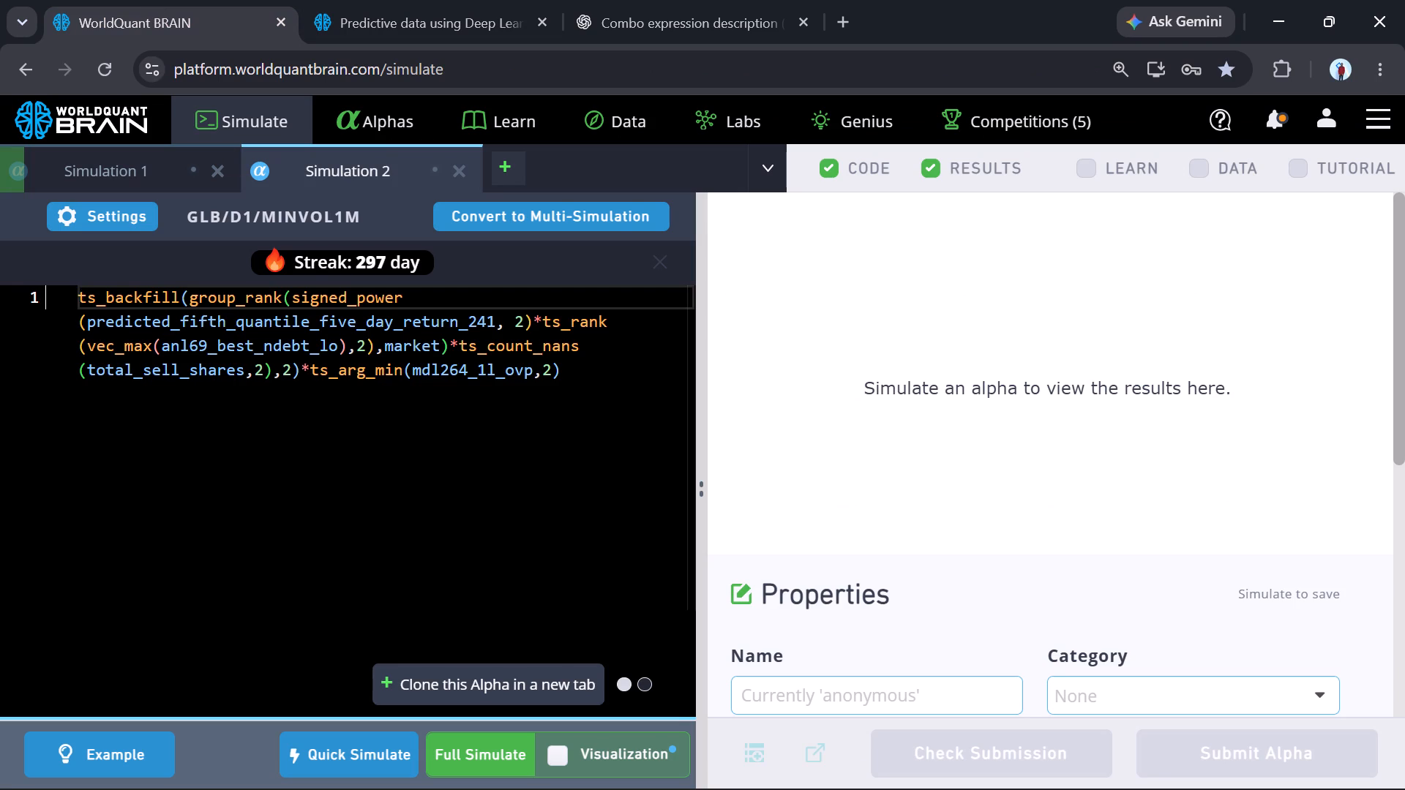
{"action": "double_click", "coordinate": [490, 373]}
{"action": "key", "text": "ctrl+v"}
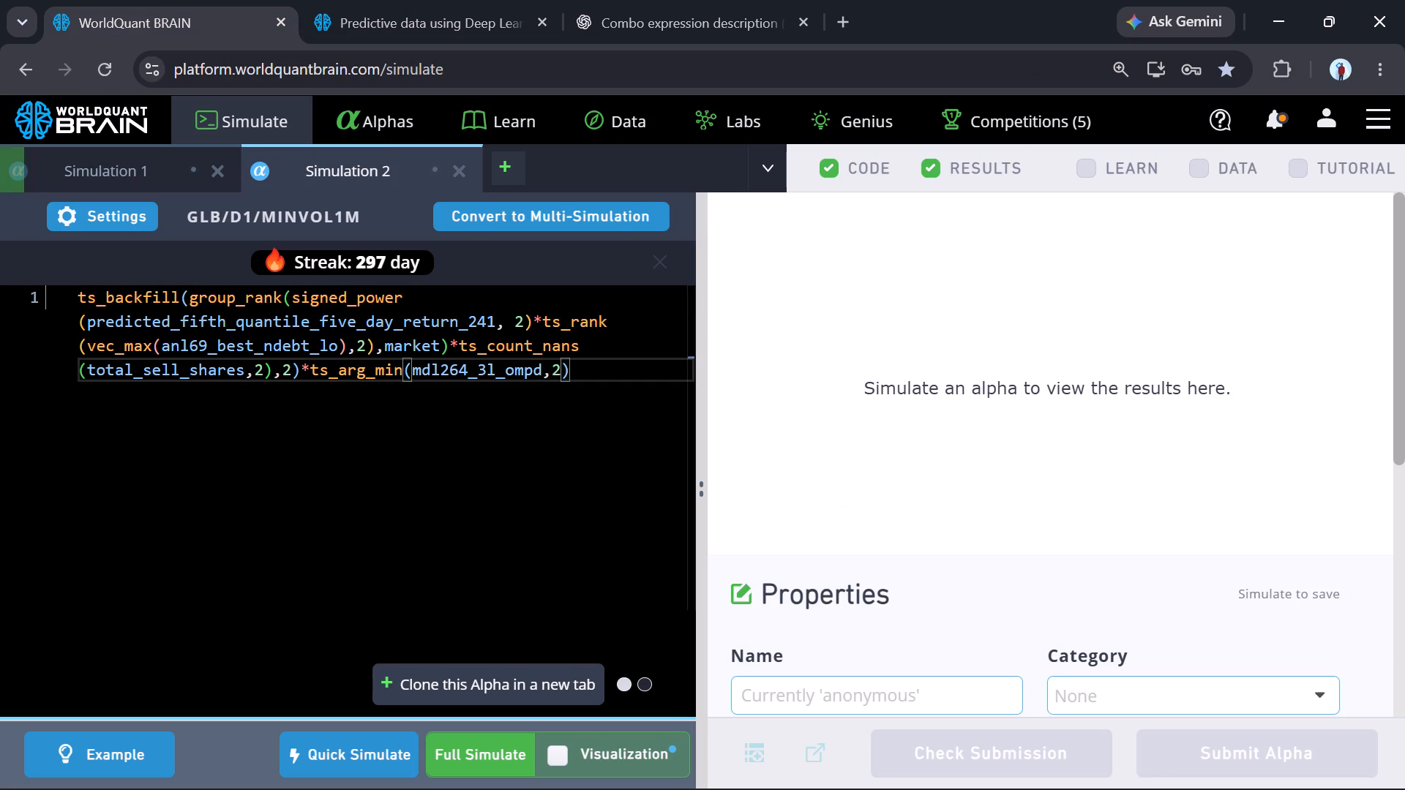
{"action": "left_click", "coordinate": [356, 740]}
Clone the alpha again, swap its ts_arg_min field for mdl264_macd_l3 from the dataset's field list, and run a Quick Simulate.
{"action": "left_click", "coordinate": [559, 673]}
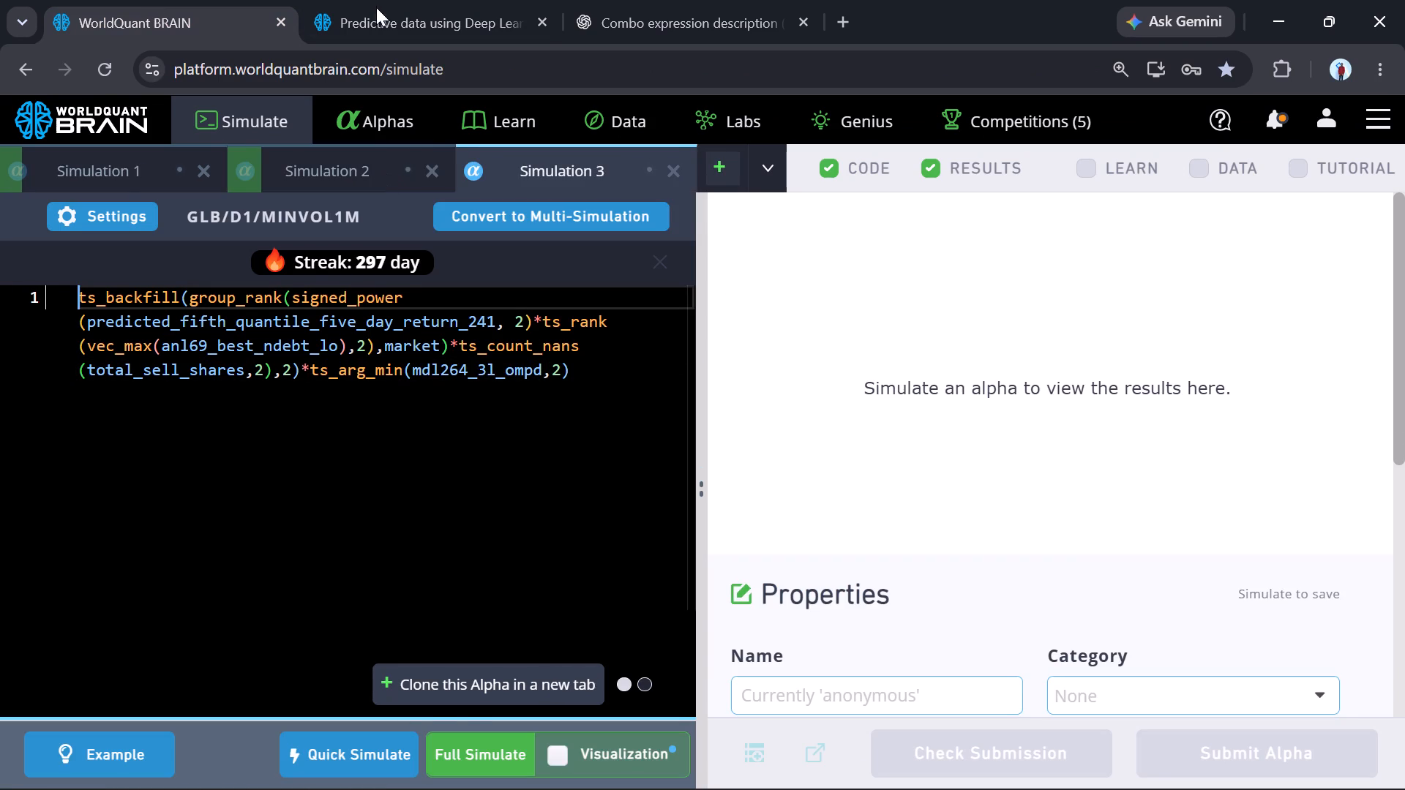
{"action": "left_click", "coordinate": [374, 0]}
{"action": "scroll", "coordinate": [674, 582], "scroll_direction": "down", "scroll_amount": 1}
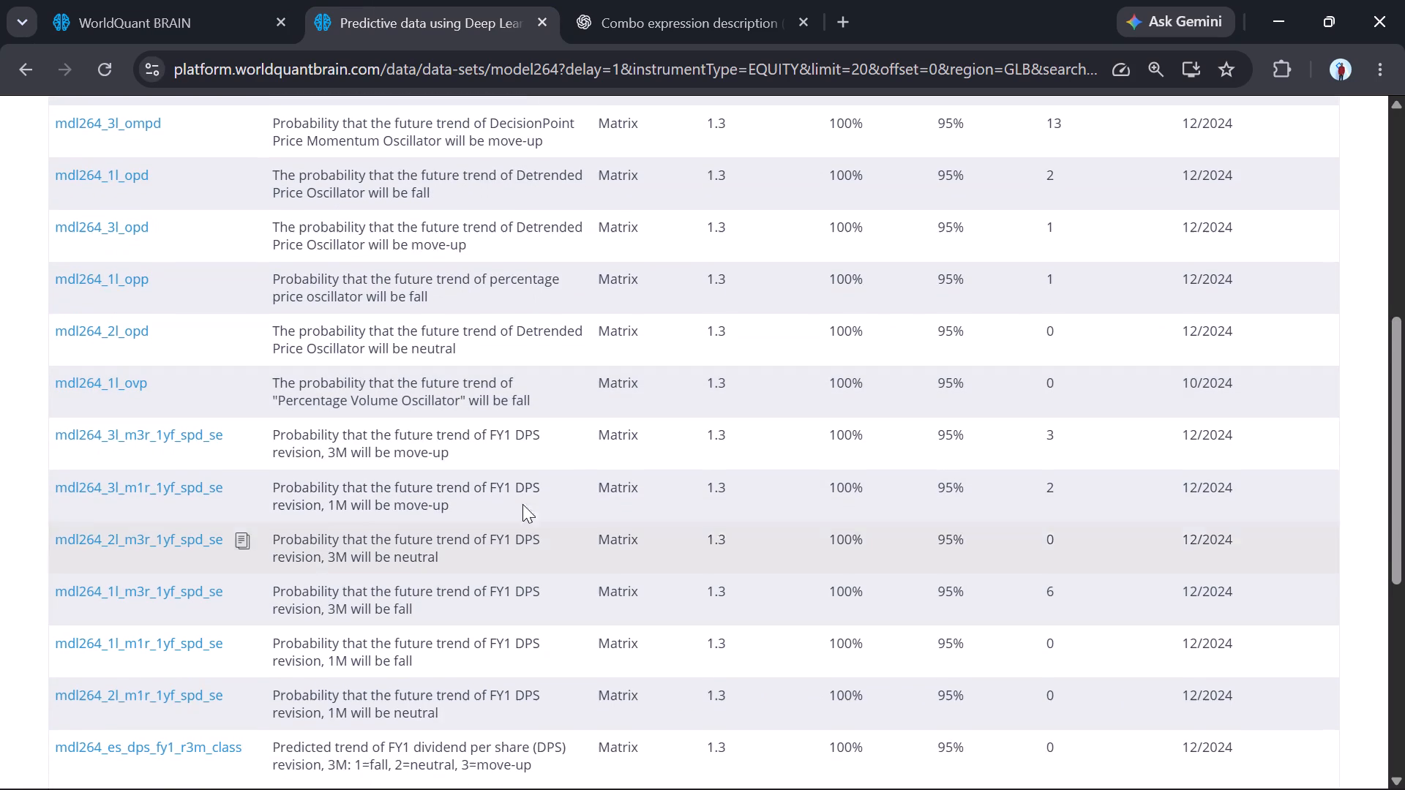
{"action": "scroll", "coordinate": [557, 612], "scroll_direction": "down", "scroll_amount": 4}
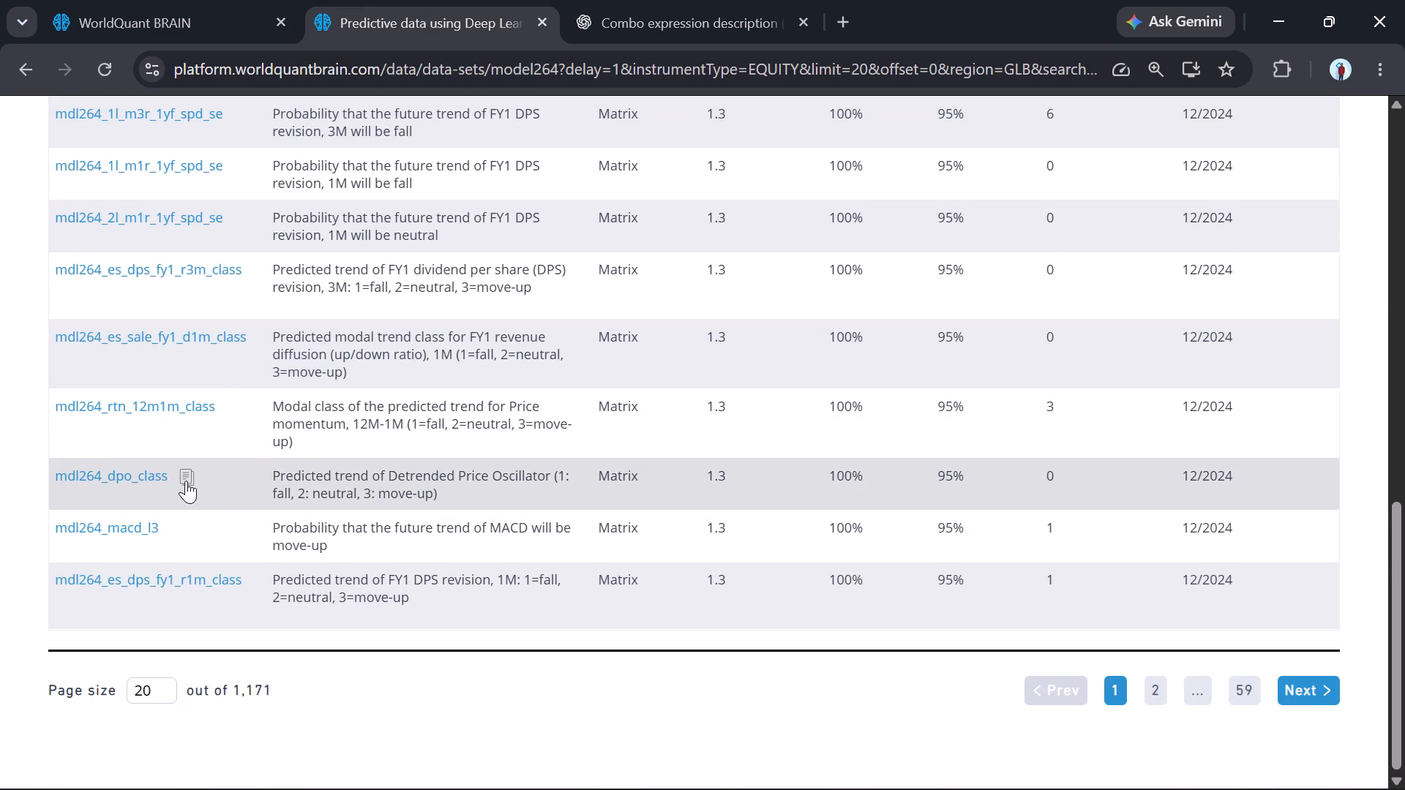
{"action": "left_click", "coordinate": [177, 531]}
{"action": "left_click", "coordinate": [212, 0]}
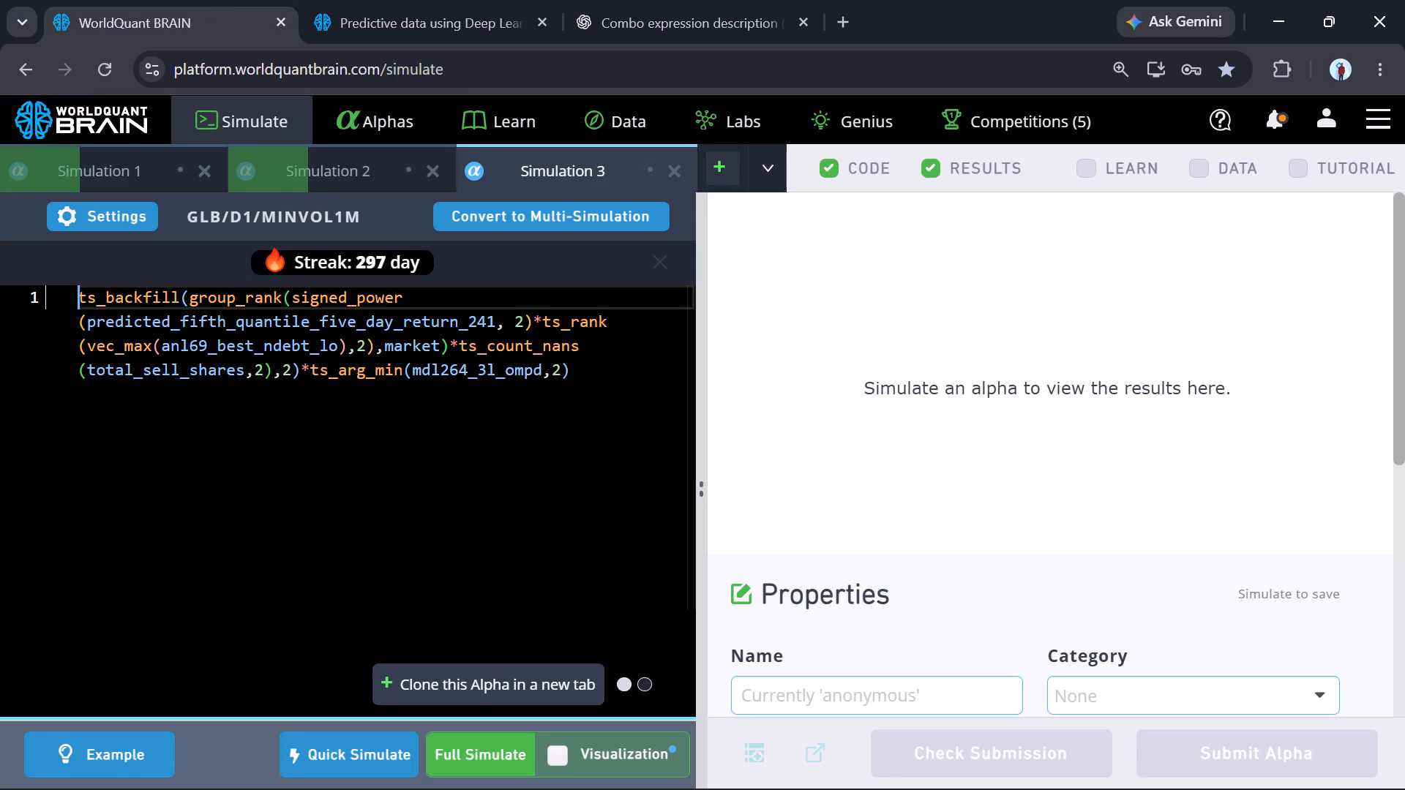
{"action": "double_click", "coordinate": [487, 381]}
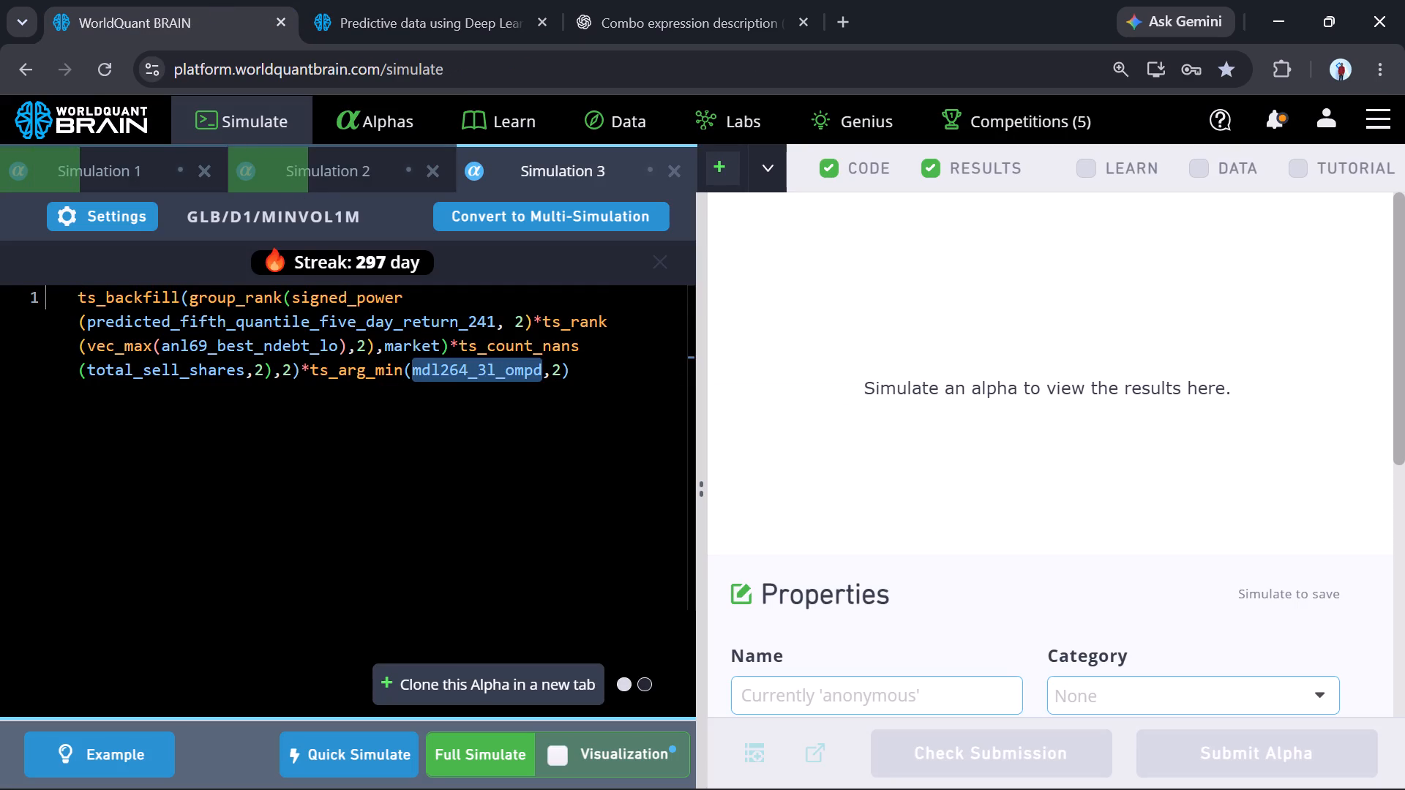
{"action": "key", "text": "ctrl+v"}
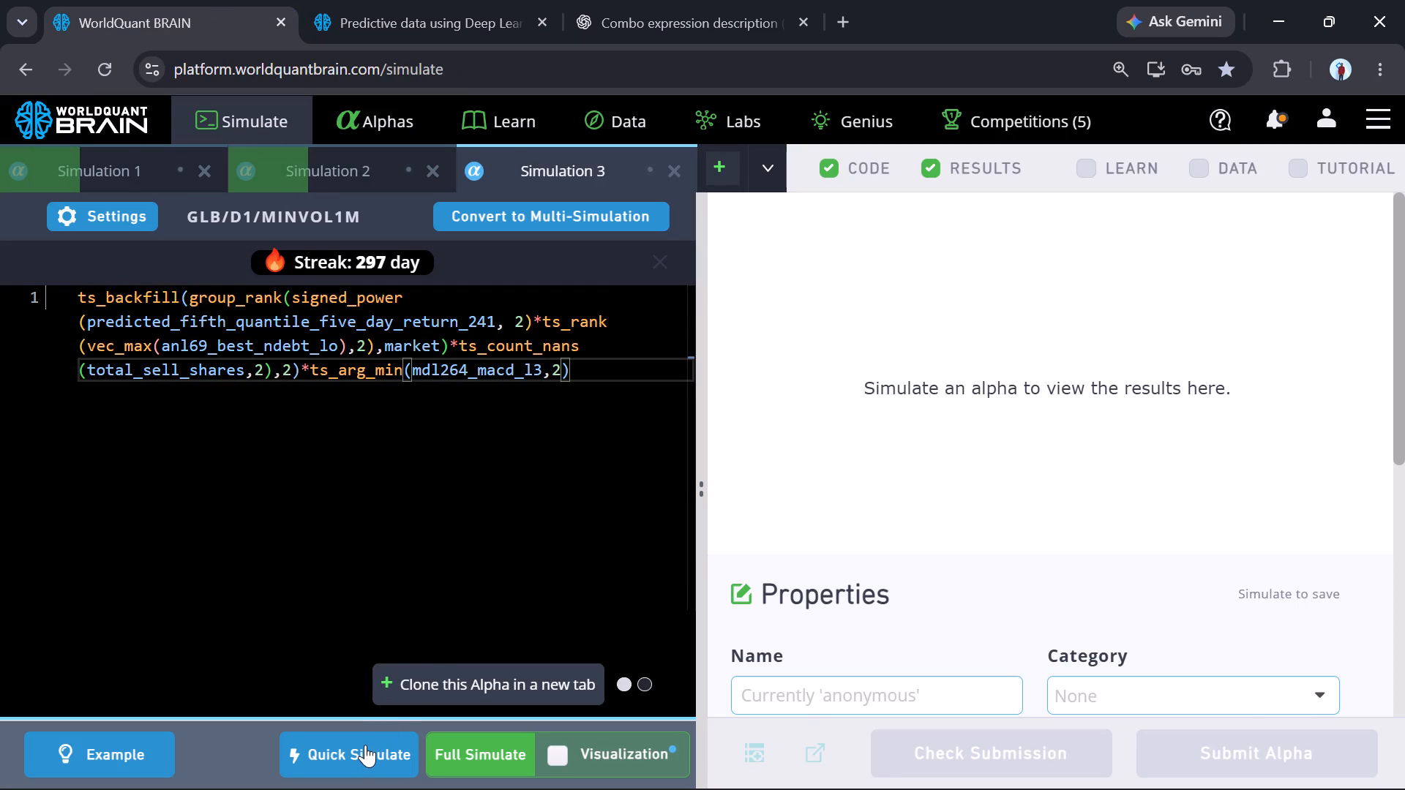
{"action": "left_click", "coordinate": [365, 745]}
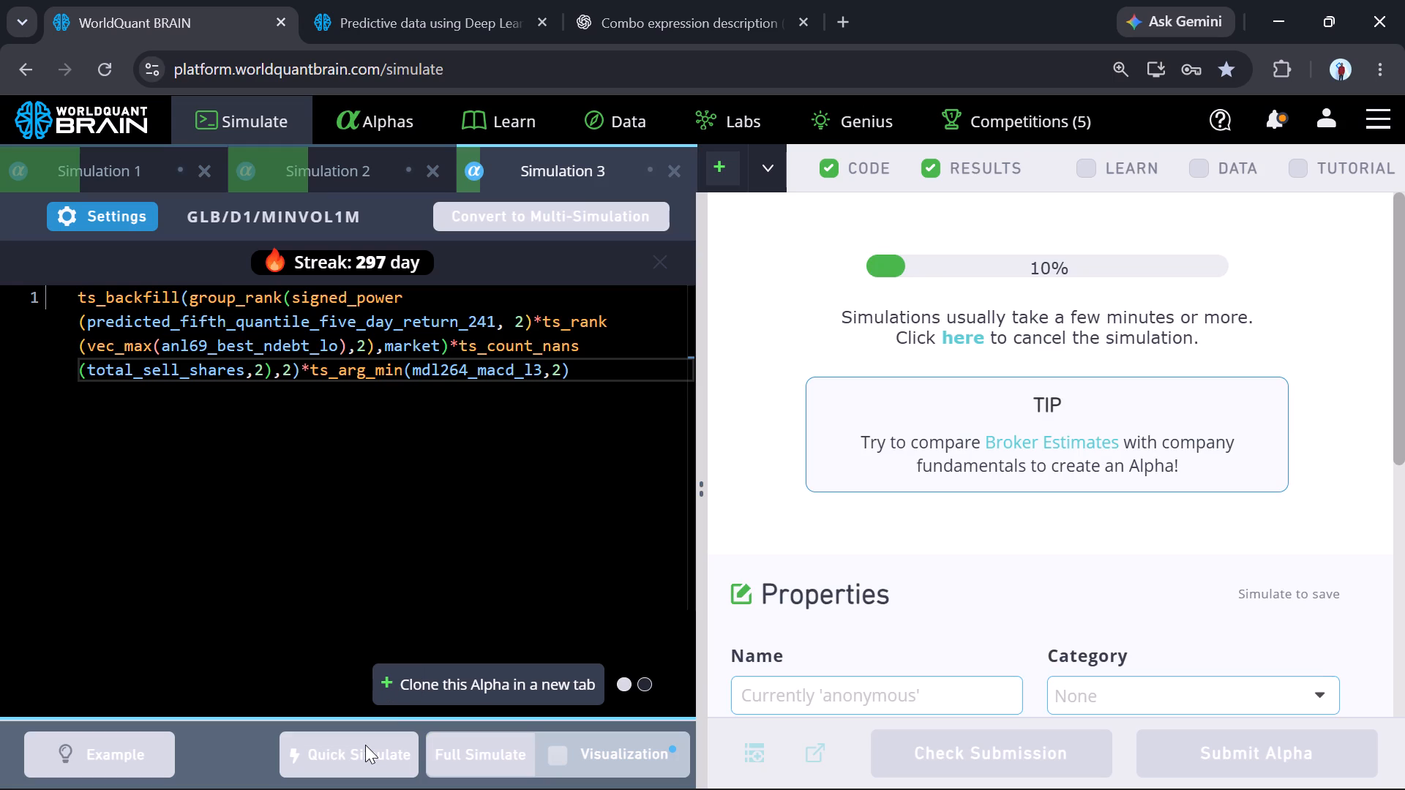
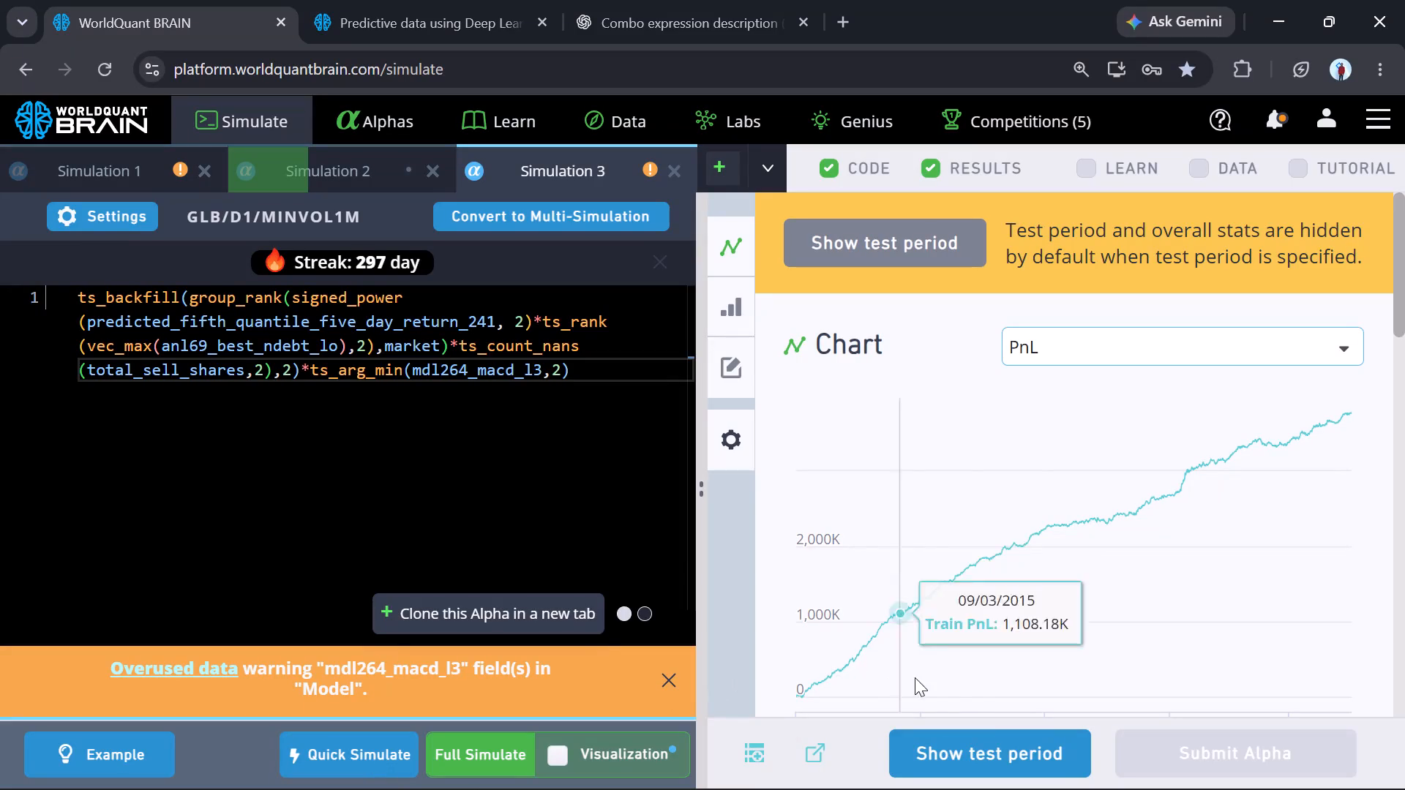
Show the test period for the mdl264_macd_l3 alpha in Simulation 3 and expand its failed IS tests.
{"action": "left_click", "coordinate": [992, 739]}
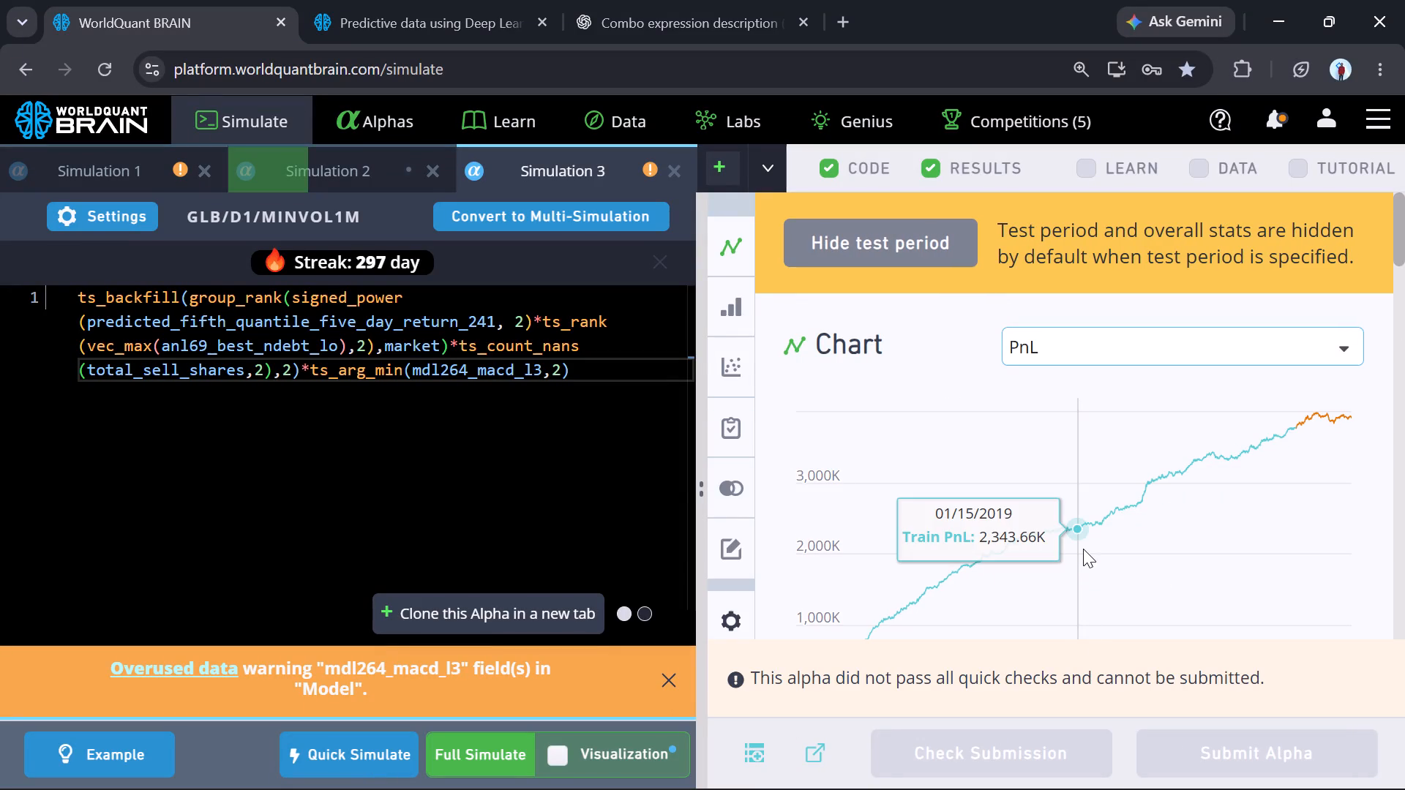
{"action": "scroll", "coordinate": [1083, 547], "scroll_direction": "down", "scroll_amount": 6}
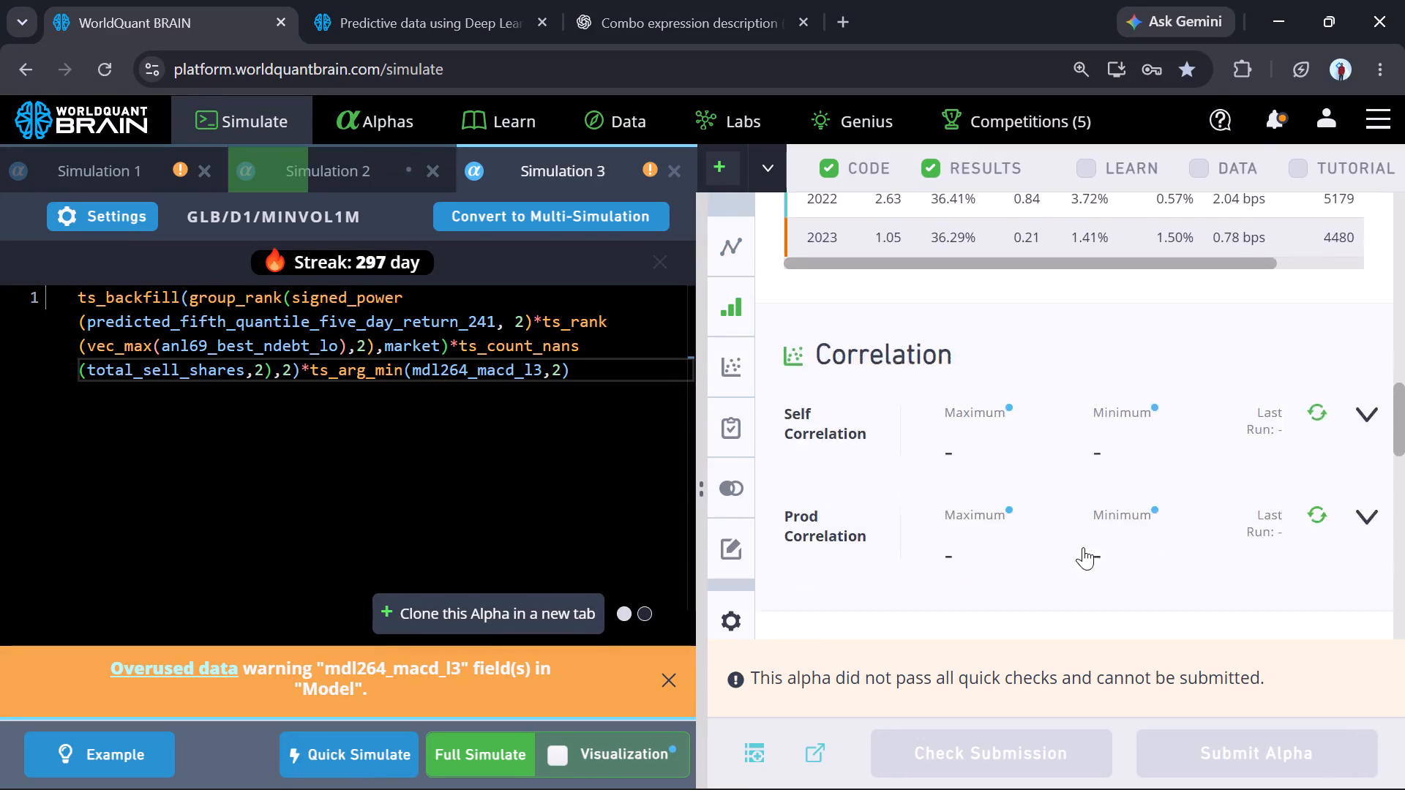
{"action": "scroll", "coordinate": [1083, 547], "scroll_direction": "down", "scroll_amount": 1}
{"action": "left_click", "coordinate": [1004, 489]}
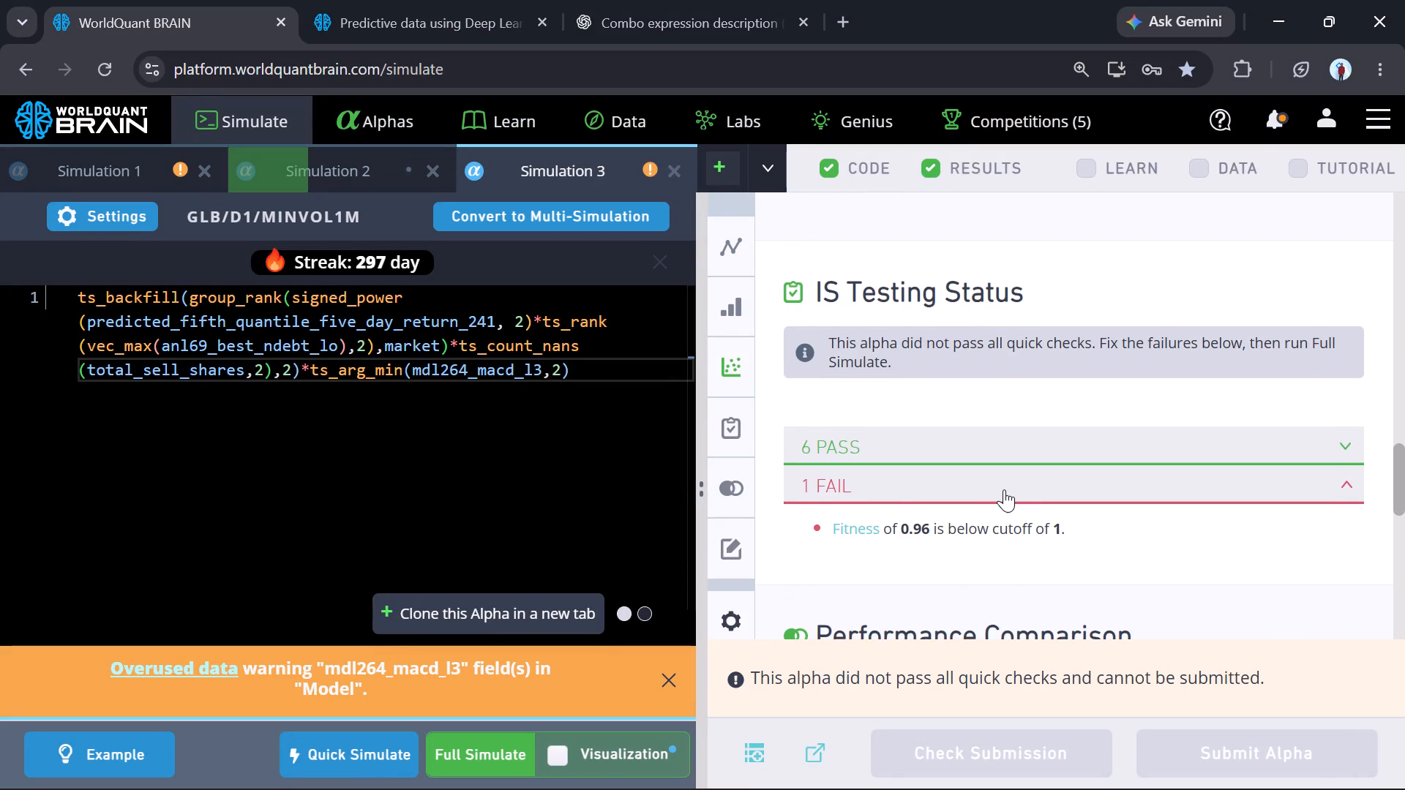
Run the Prod Correlation check on the mdl264_macd_l3 alpha.
{"action": "scroll", "coordinate": [1183, 412], "scroll_direction": "up", "scroll_amount": 2}
{"action": "left_click", "coordinate": [1314, 296]}
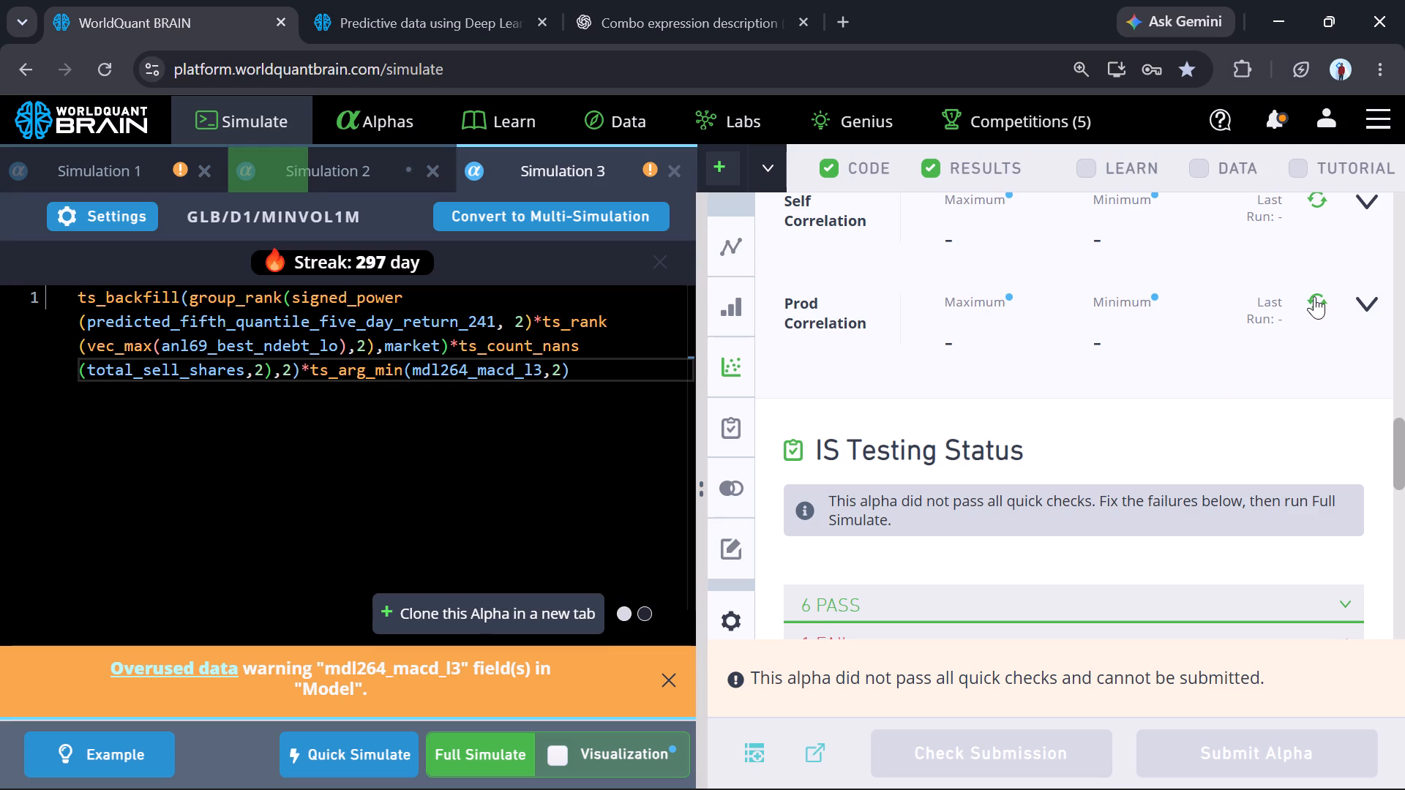
Show the test period for the mdl264_1l_ovp alpha in Simulation 1 and run its Prod Correlation check.
{"action": "left_click", "coordinate": [103, 157]}
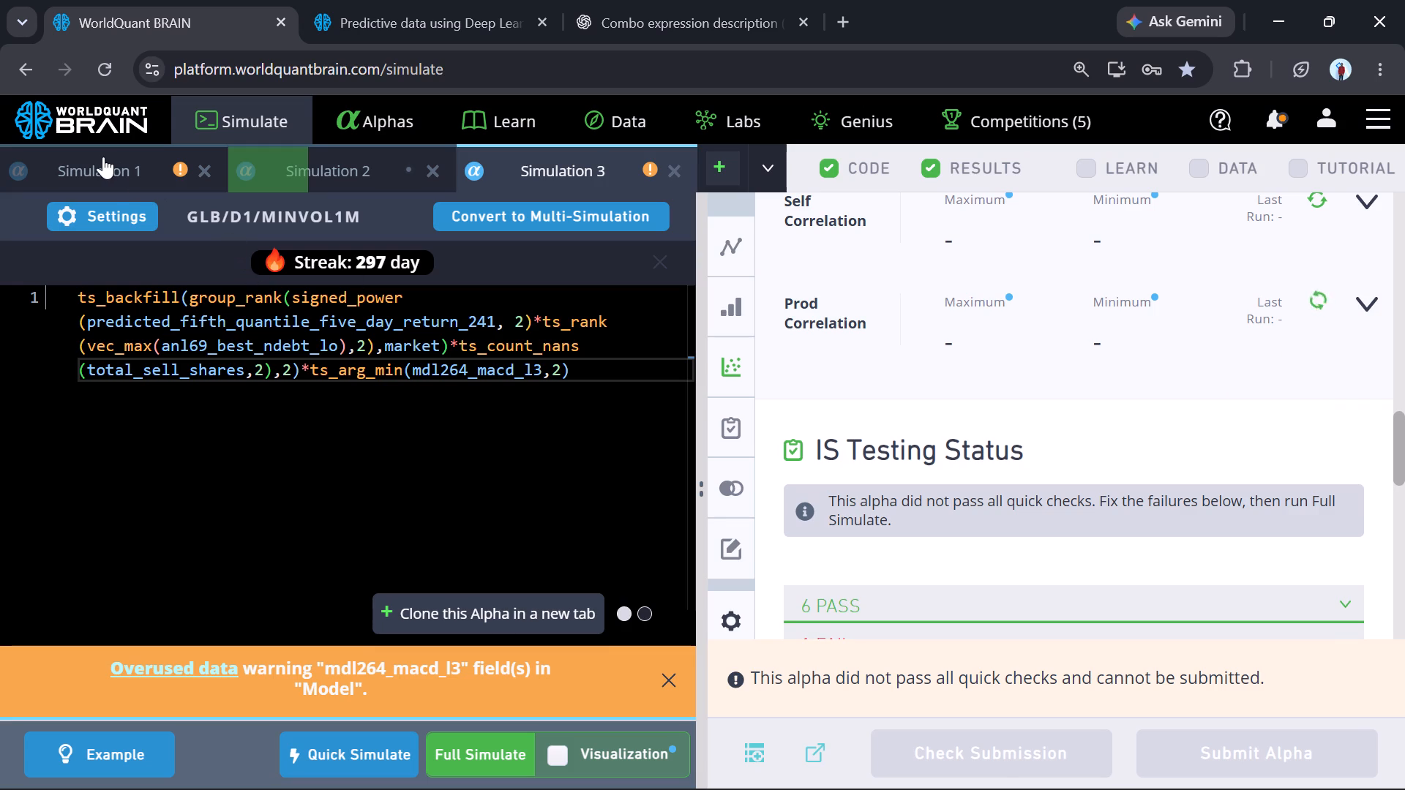
{"action": "left_click", "coordinate": [994, 763]}
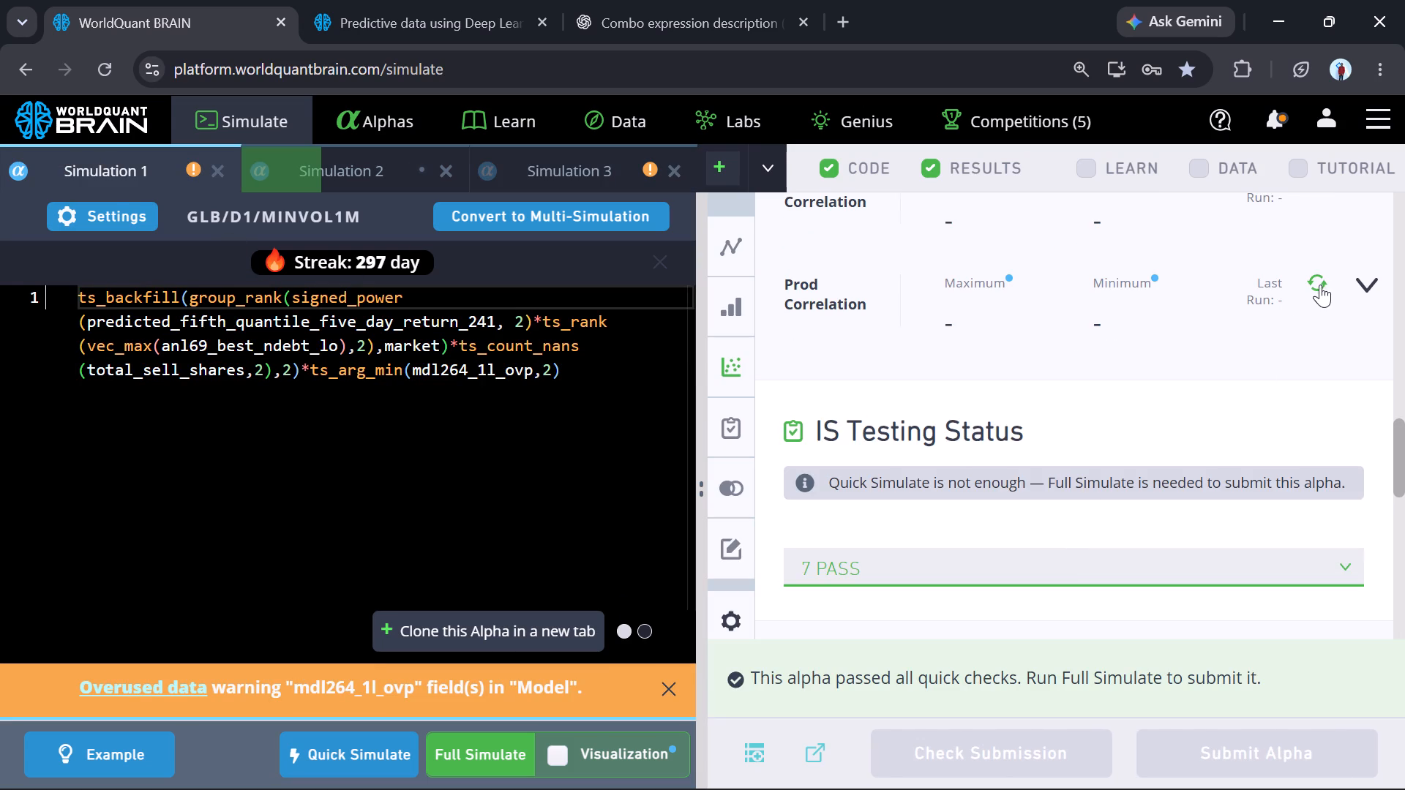
{"action": "left_click", "coordinate": [1323, 279]}
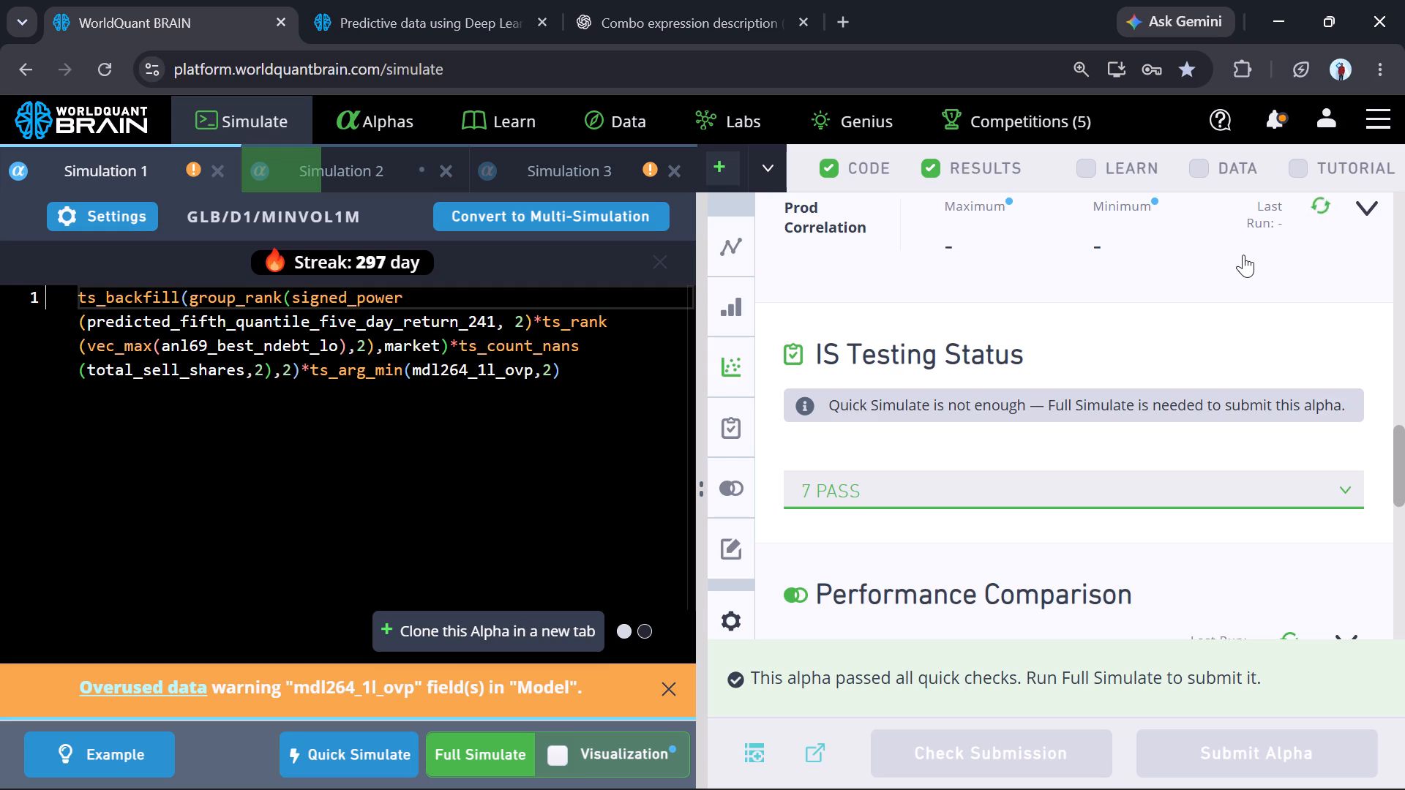
{"action": "left_click", "coordinate": [1243, 255]}
Review the Prod Correlation result in Simulation 3 and rerun the check on the mdl264_1l_ovp alpha in Simulation 1.
{"action": "left_click", "coordinate": [542, 191]}
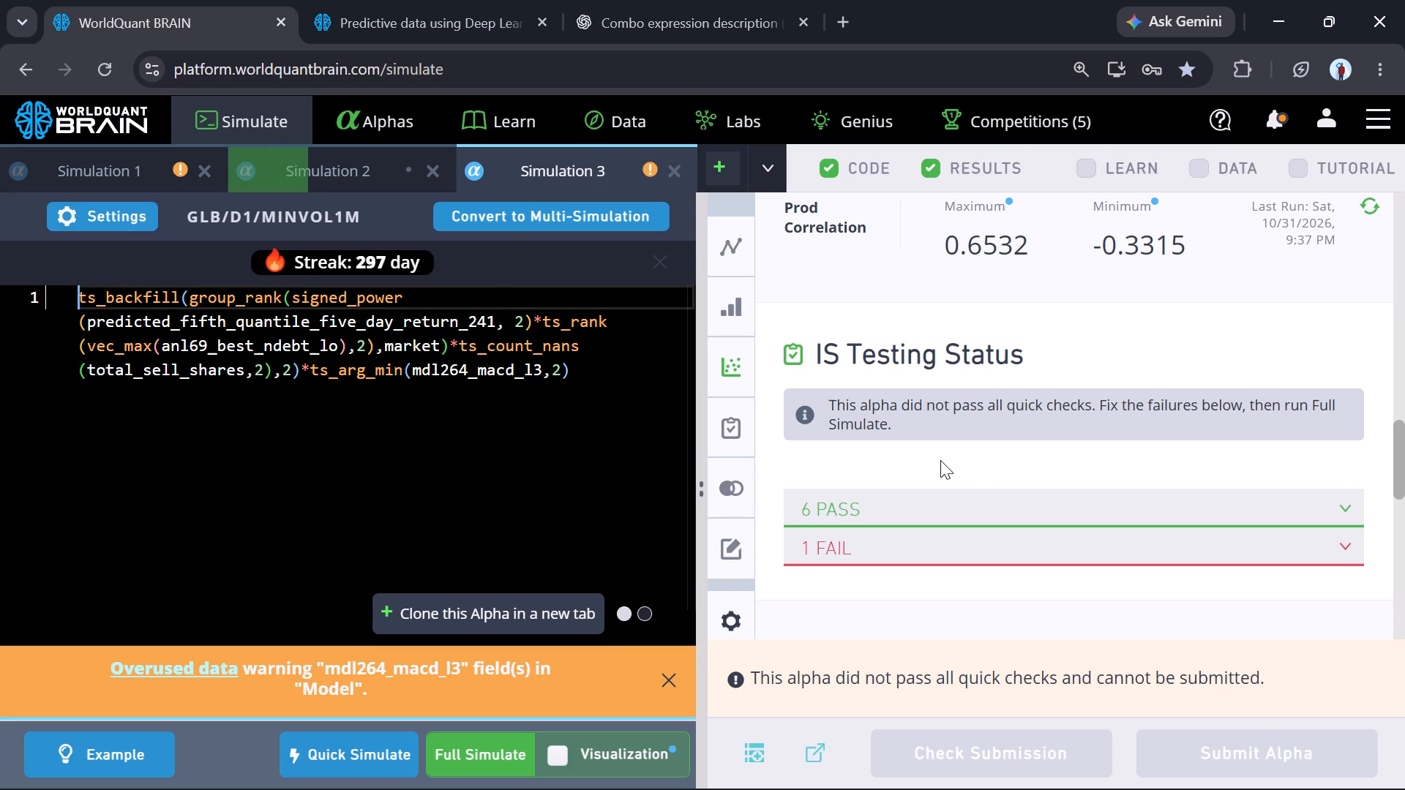
{"action": "left_click", "coordinate": [83, 178]}
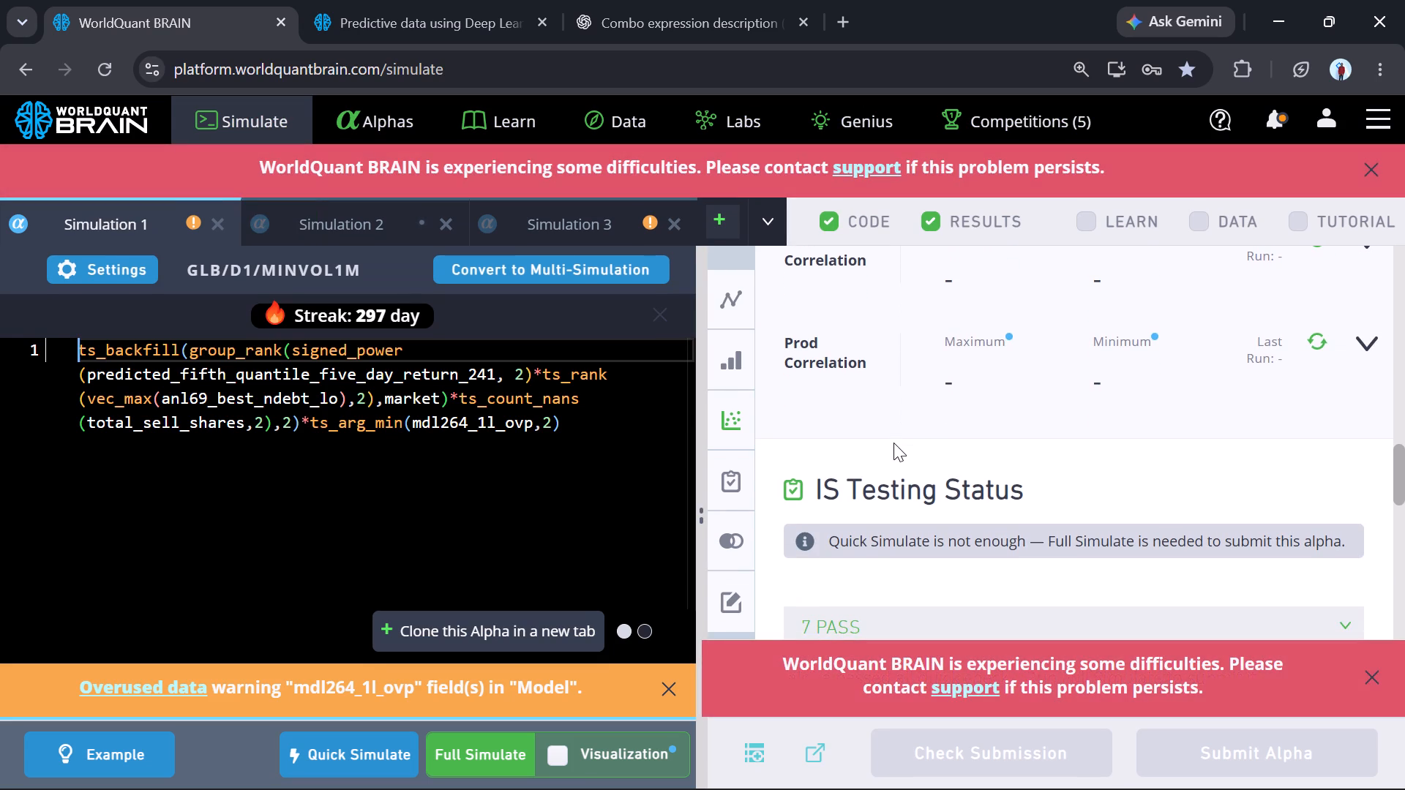
{"action": "left_click", "coordinate": [1319, 334]}
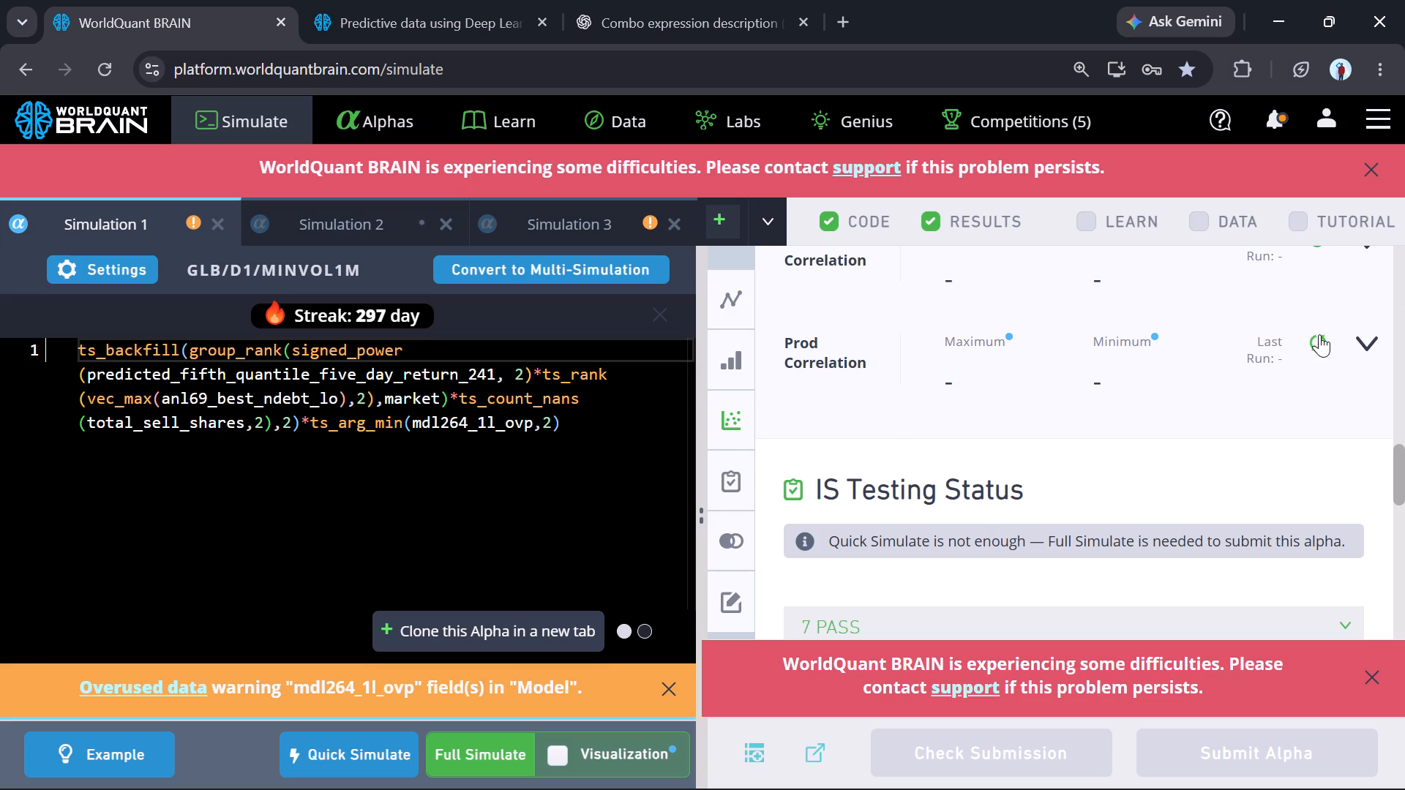
Run a Full Simulate of the mdl264_1l_ovp alpha in Simulation 1.
{"action": "left_click", "coordinate": [472, 749]}
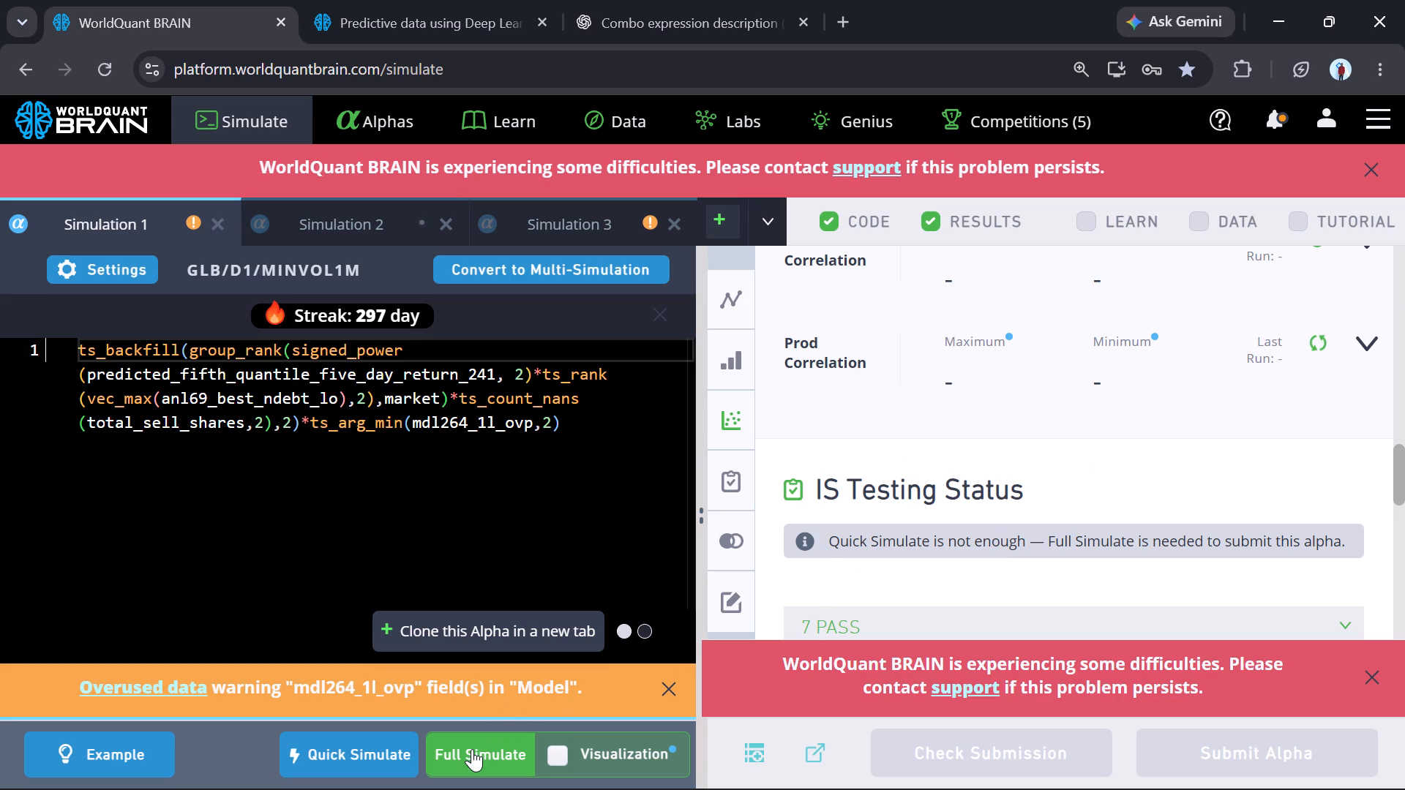
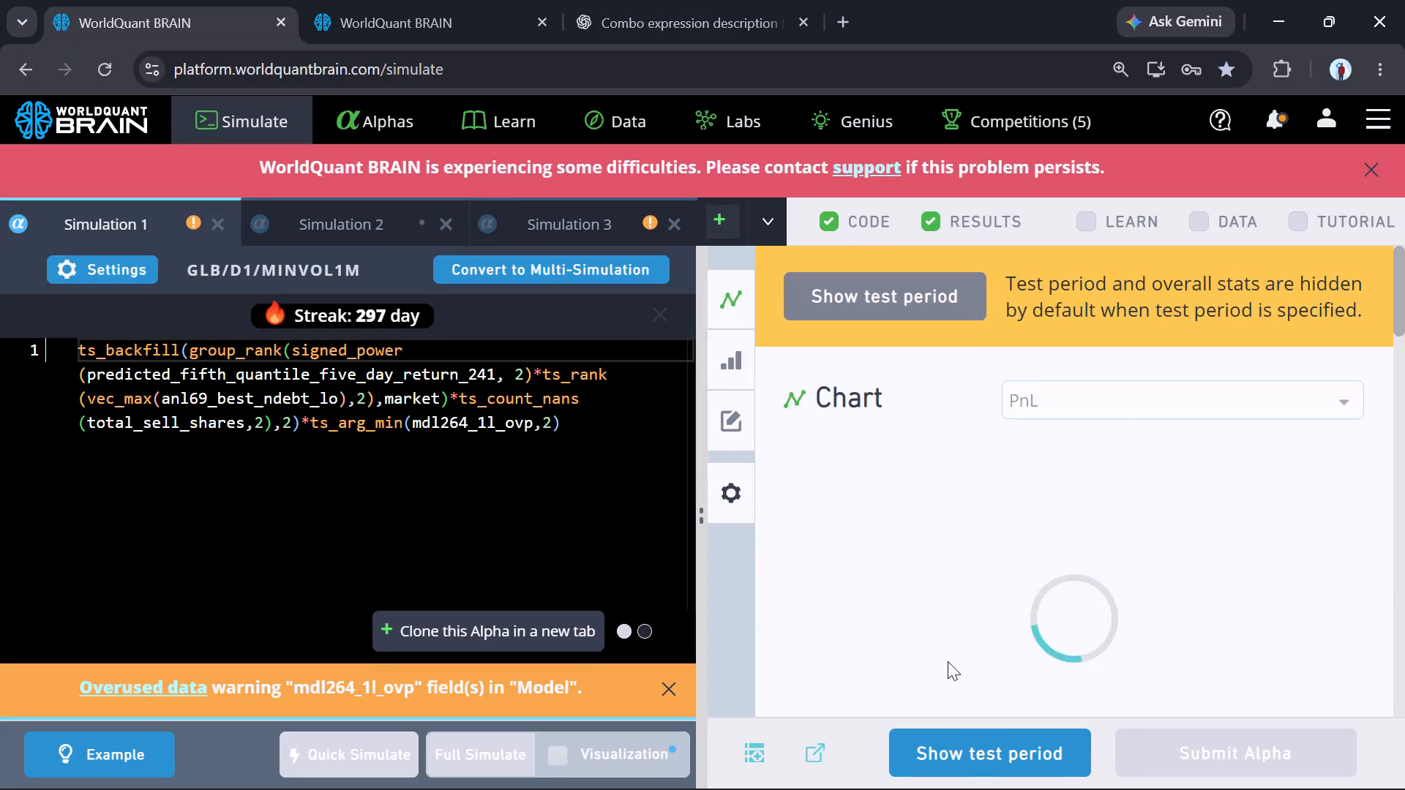
Show the test period for the fully simulated mdl264_1l_ovp alpha and expand the passed tests in its IS Testing Status.
{"action": "left_click", "coordinate": [978, 750]}
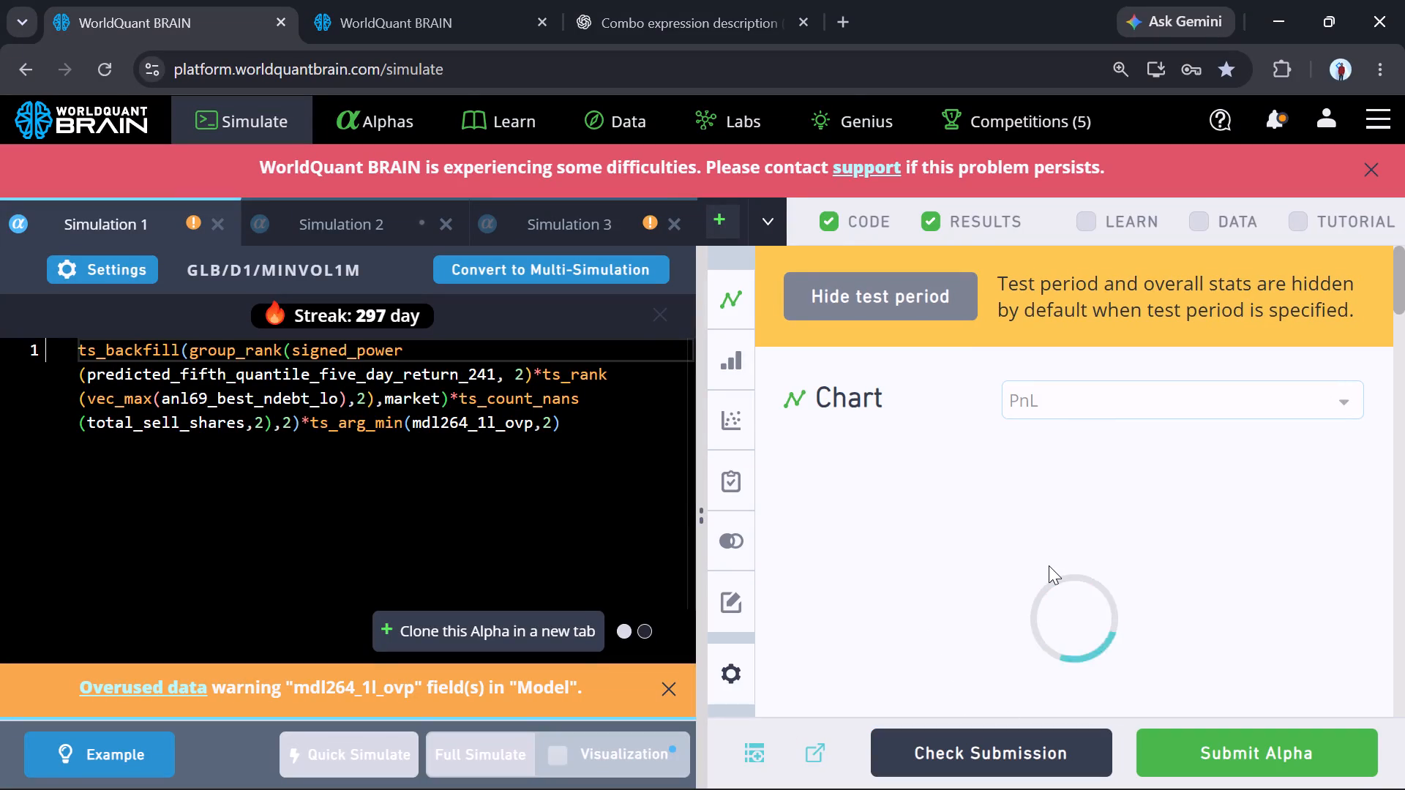
{"action": "scroll", "coordinate": [1049, 565], "scroll_direction": "down", "scroll_amount": 8}
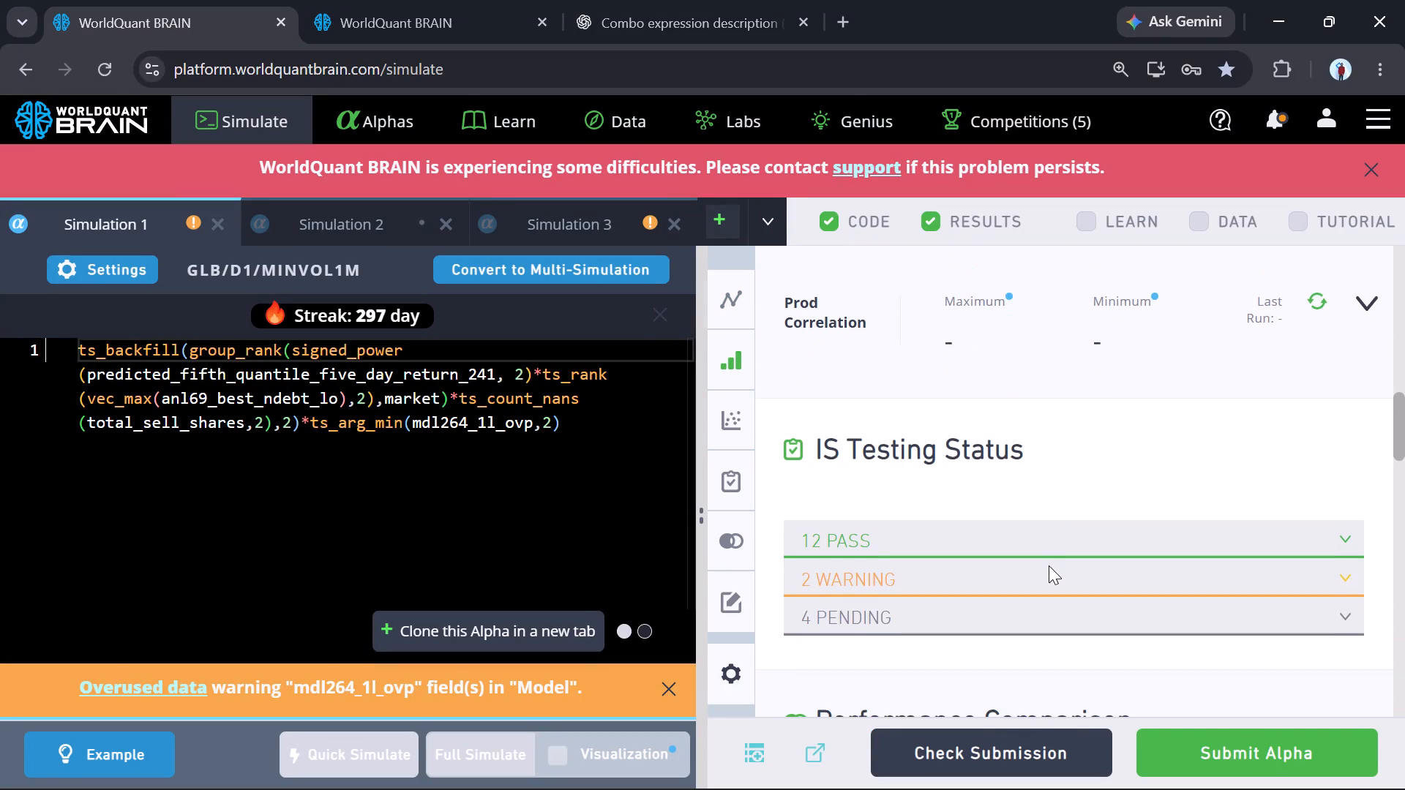
{"action": "left_click", "coordinate": [1004, 530]}
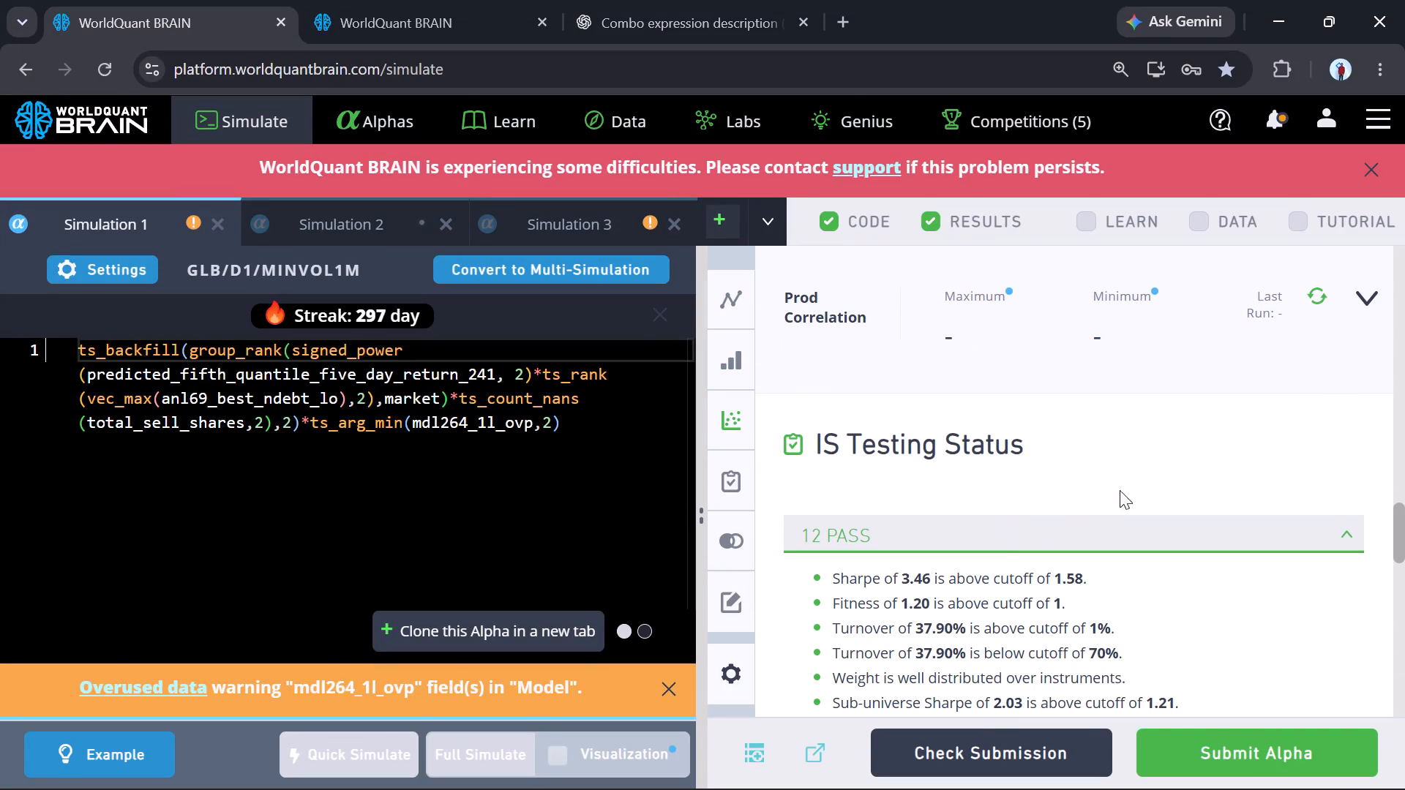
Run the Prod Correlation check on the fully simulated mdl264_1l_ovp alpha.
{"action": "left_click", "coordinate": [1317, 299]}
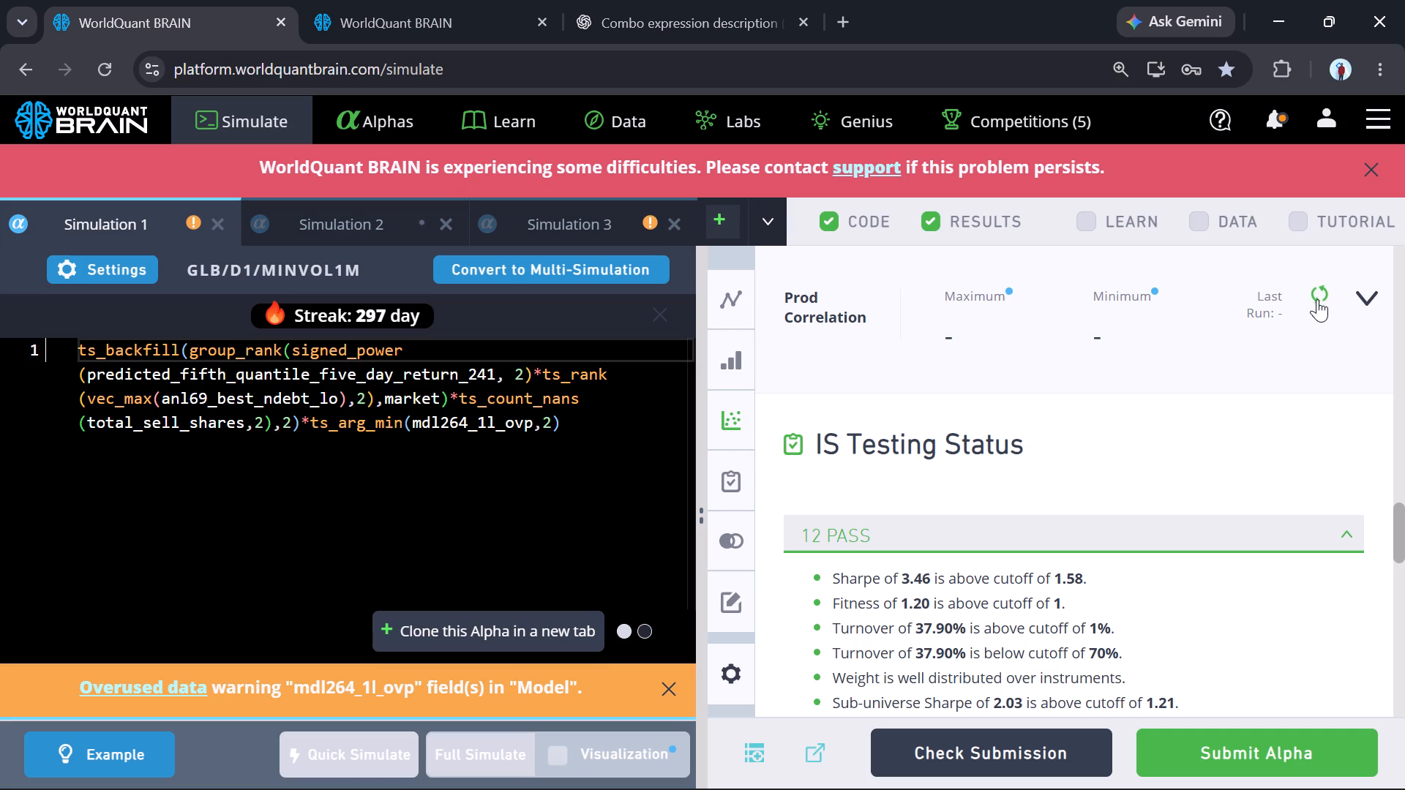
Run the submission check on the mdl264_1l_ovp alpha in Simulation 1.
{"action": "left_click", "coordinate": [1005, 734]}
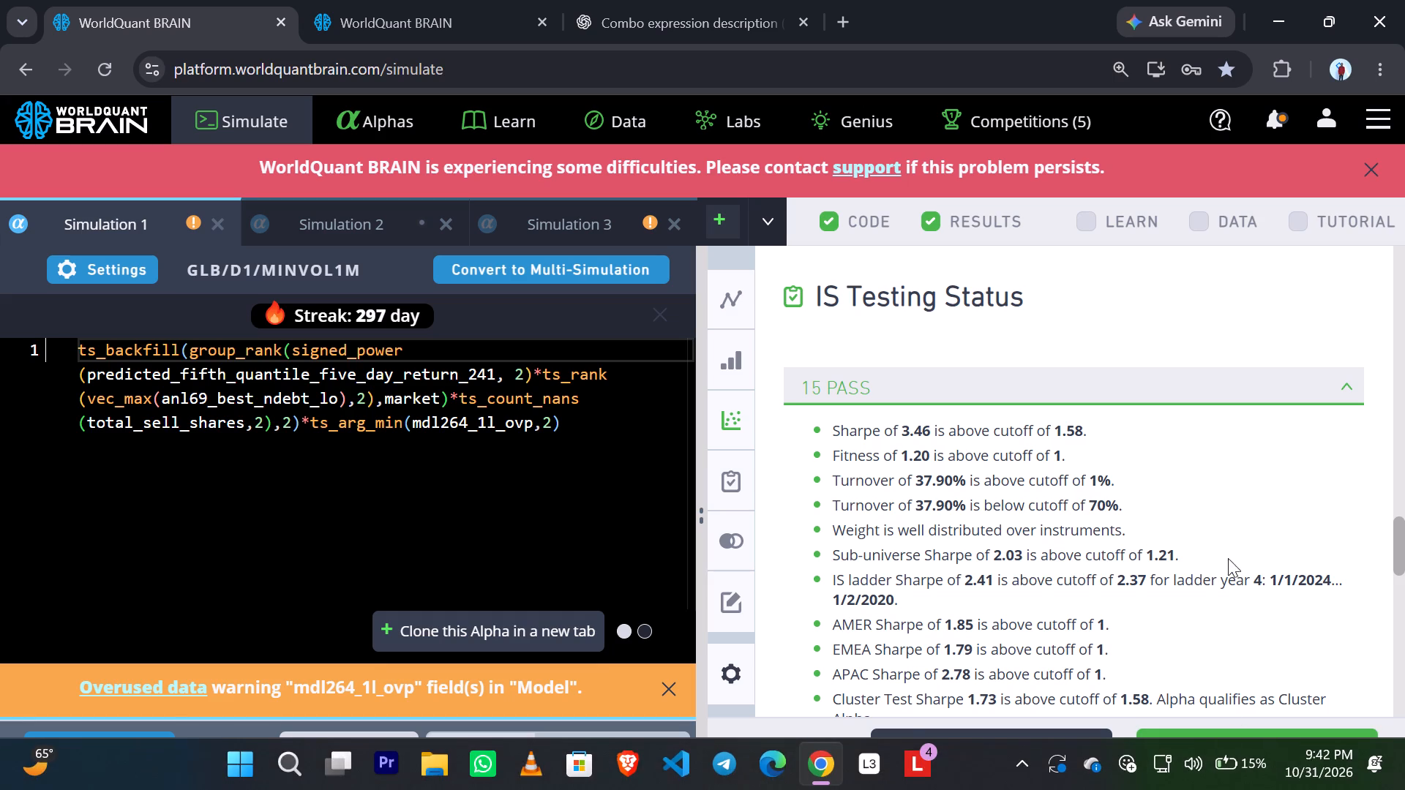
Submit the mdl264_1l_ovp alpha from Simulation 1.
{"action": "left_click", "coordinate": [1237, 735]}
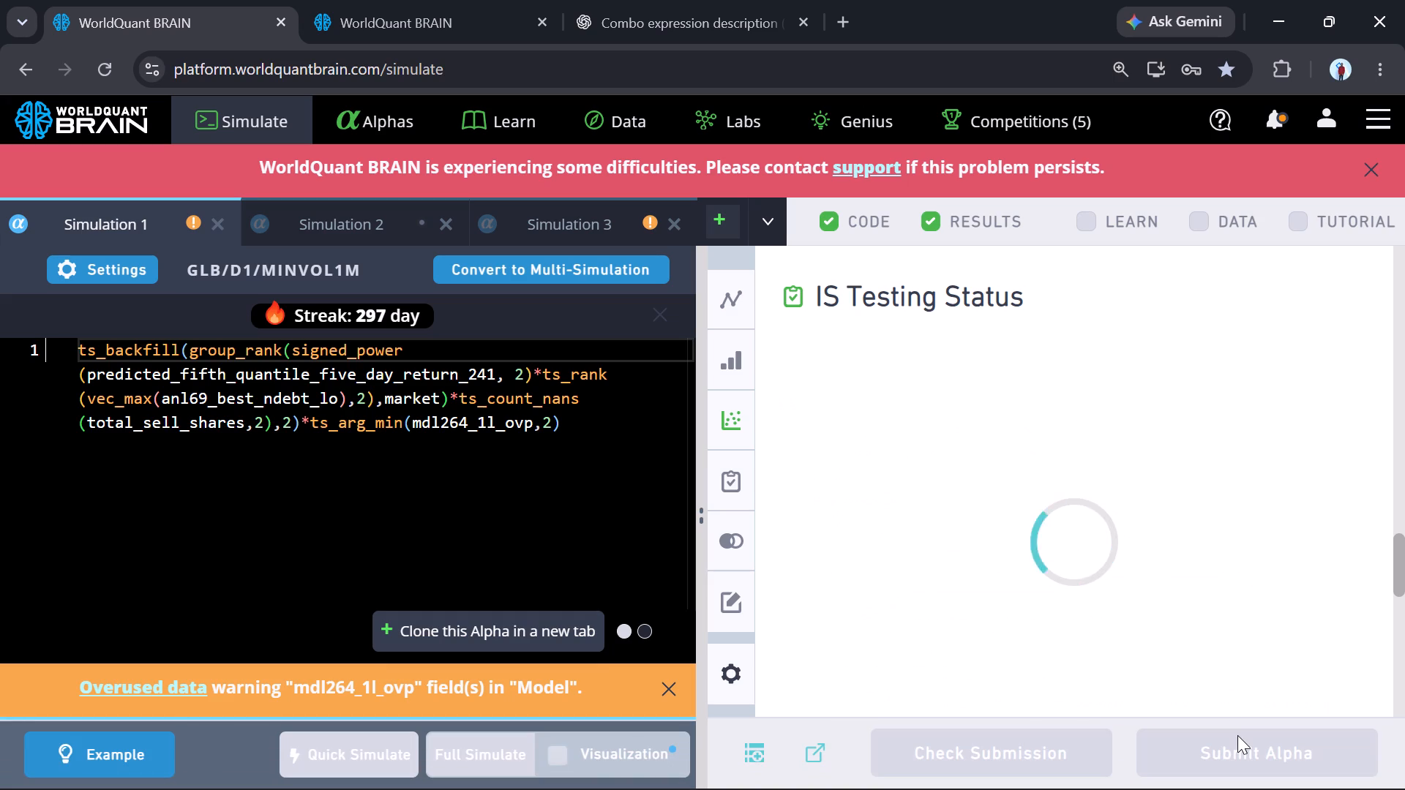
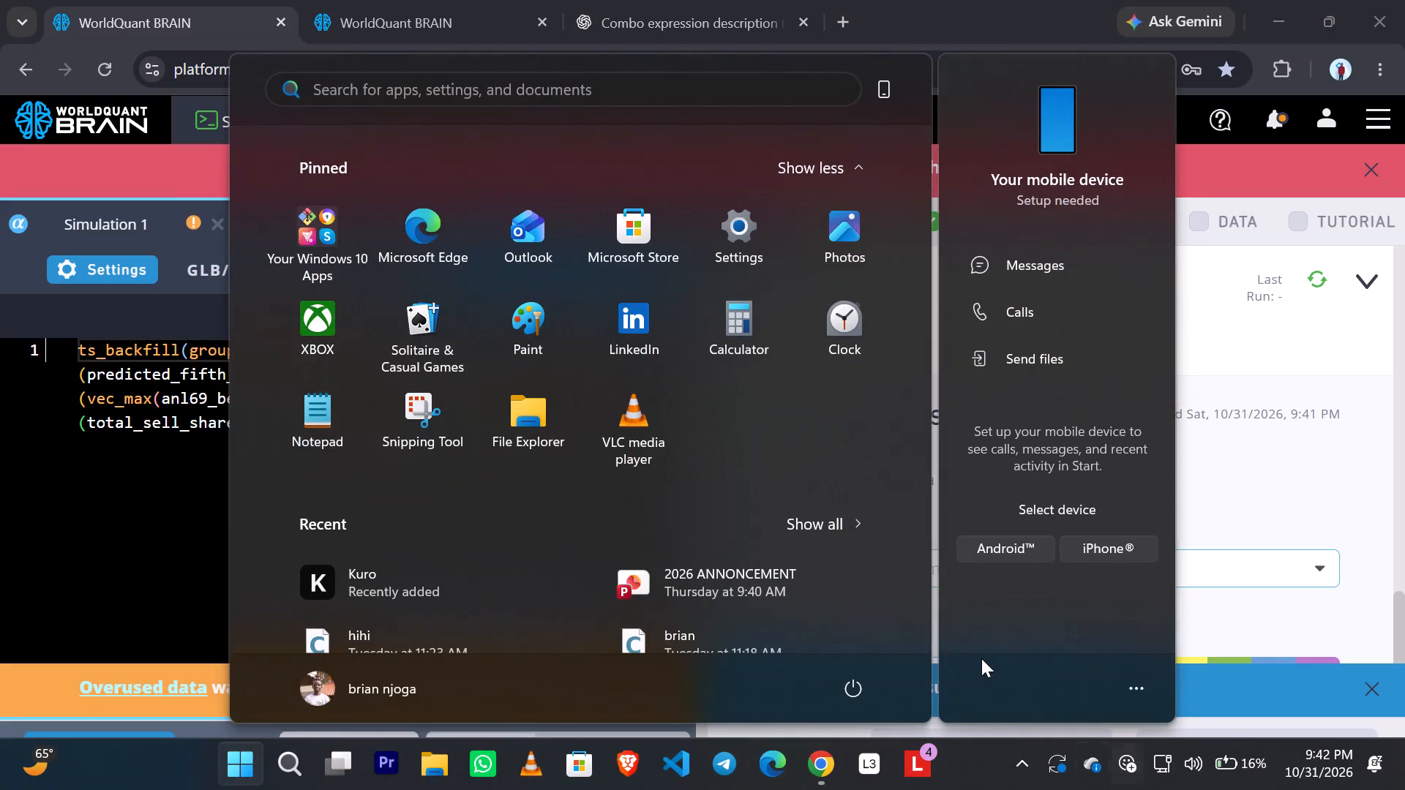
Open the Windows power options for shutting down the computer.
{"action": "left_click", "coordinate": [848, 695]}
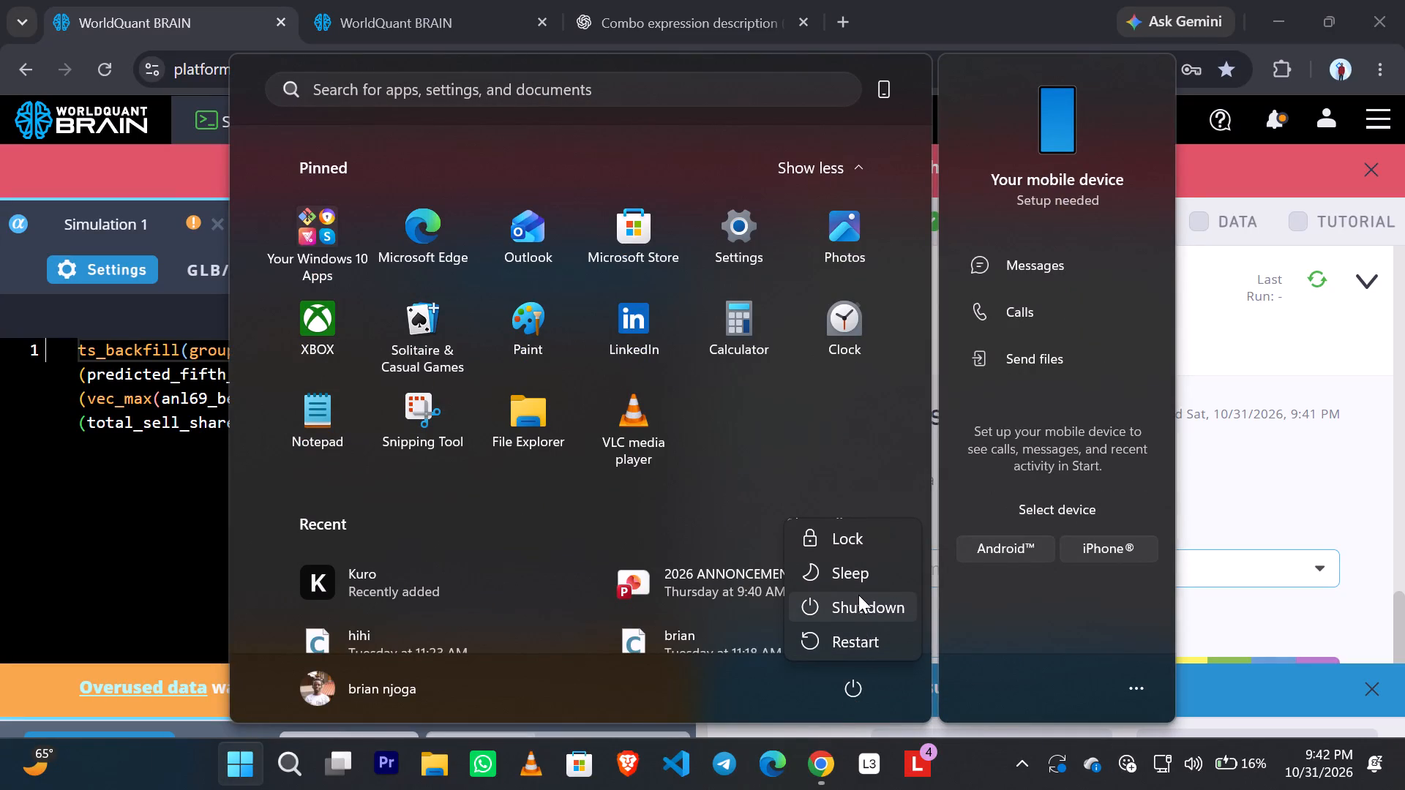